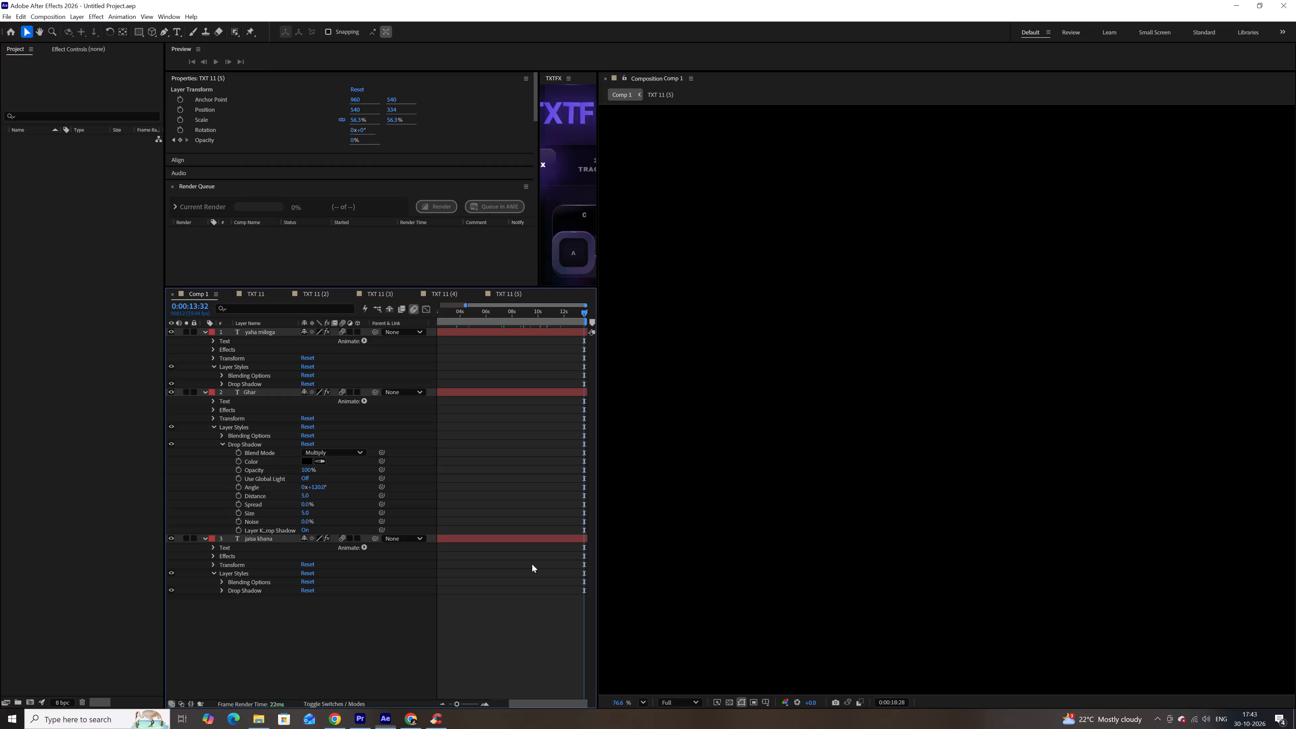
Search Windows for "af" and launch Adobe After Effects 2026.
{"action": "left_click", "coordinate": [118, 721]}
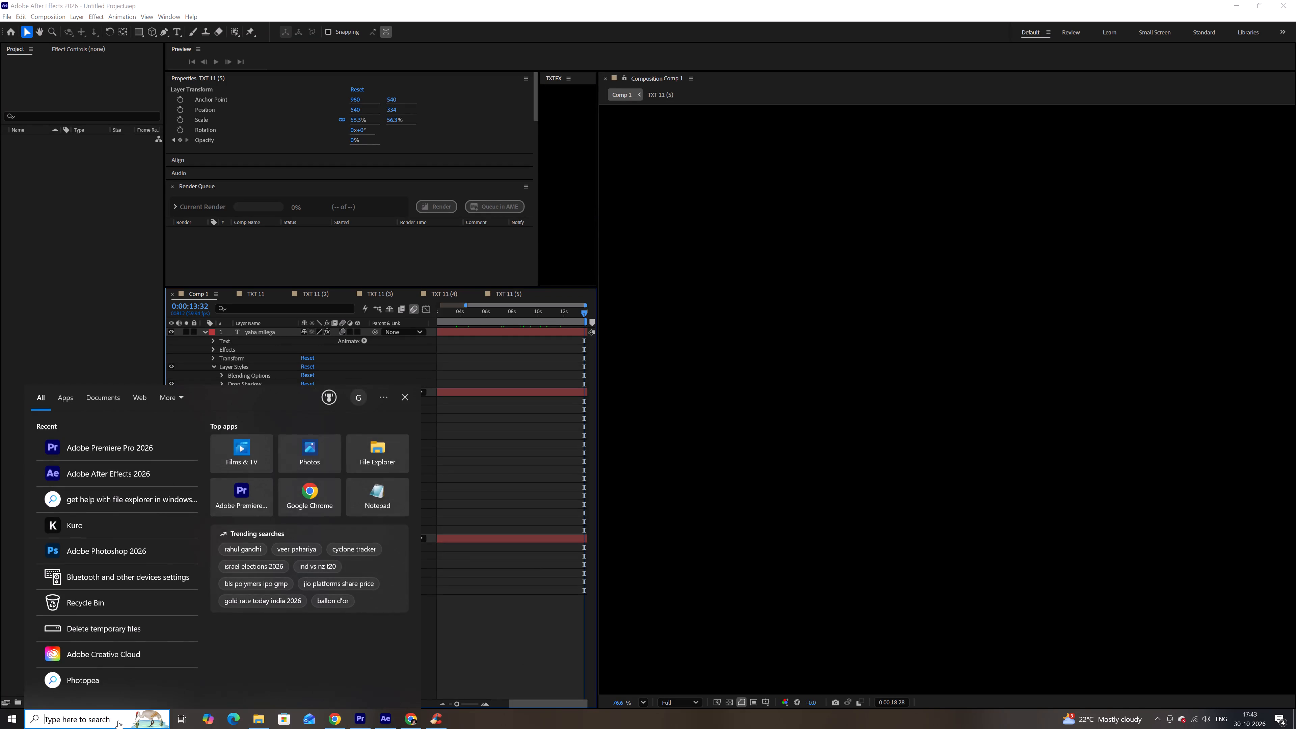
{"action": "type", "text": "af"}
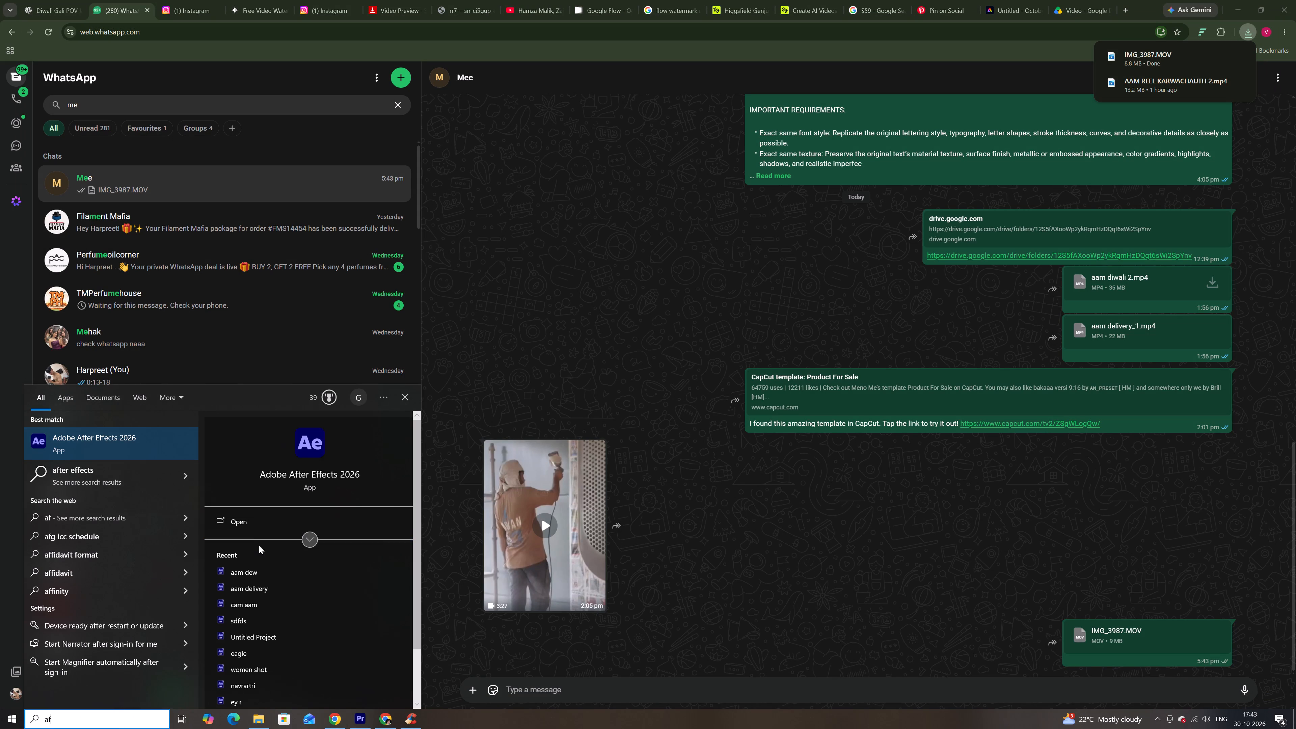
{"action": "left_click", "coordinate": [256, 523]}
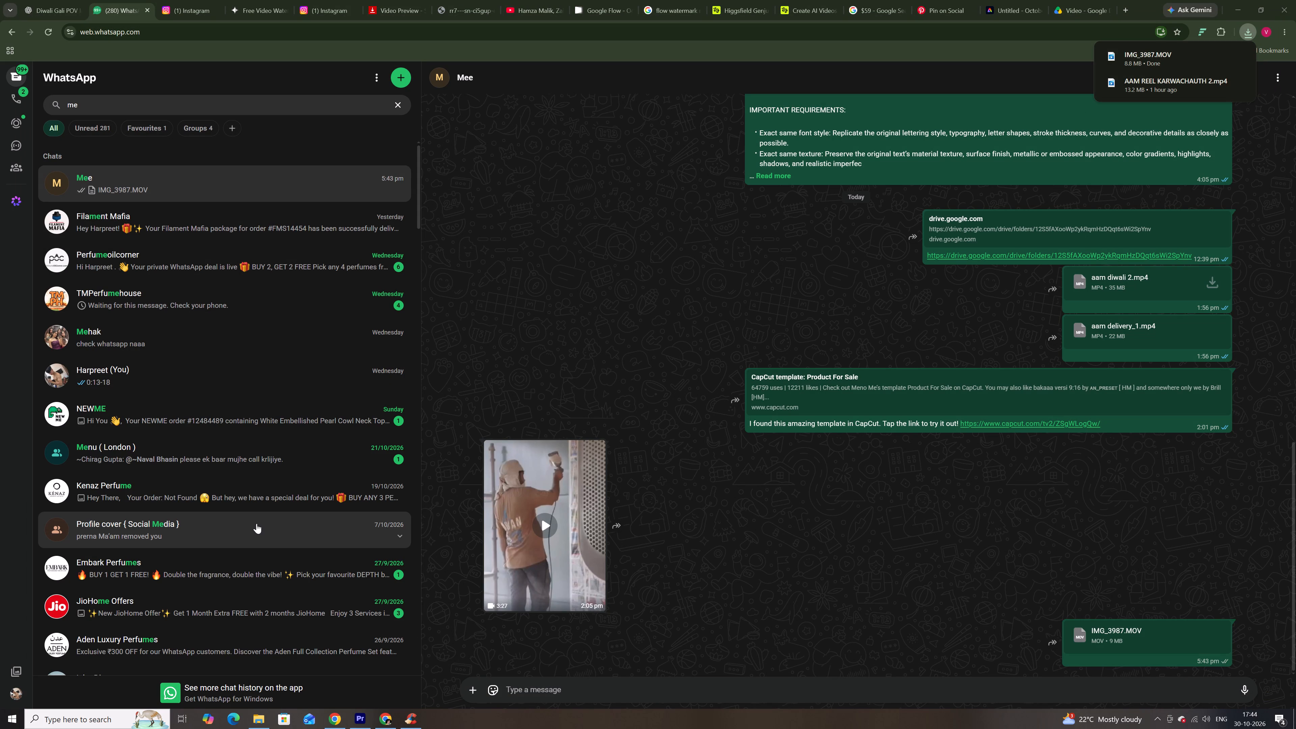
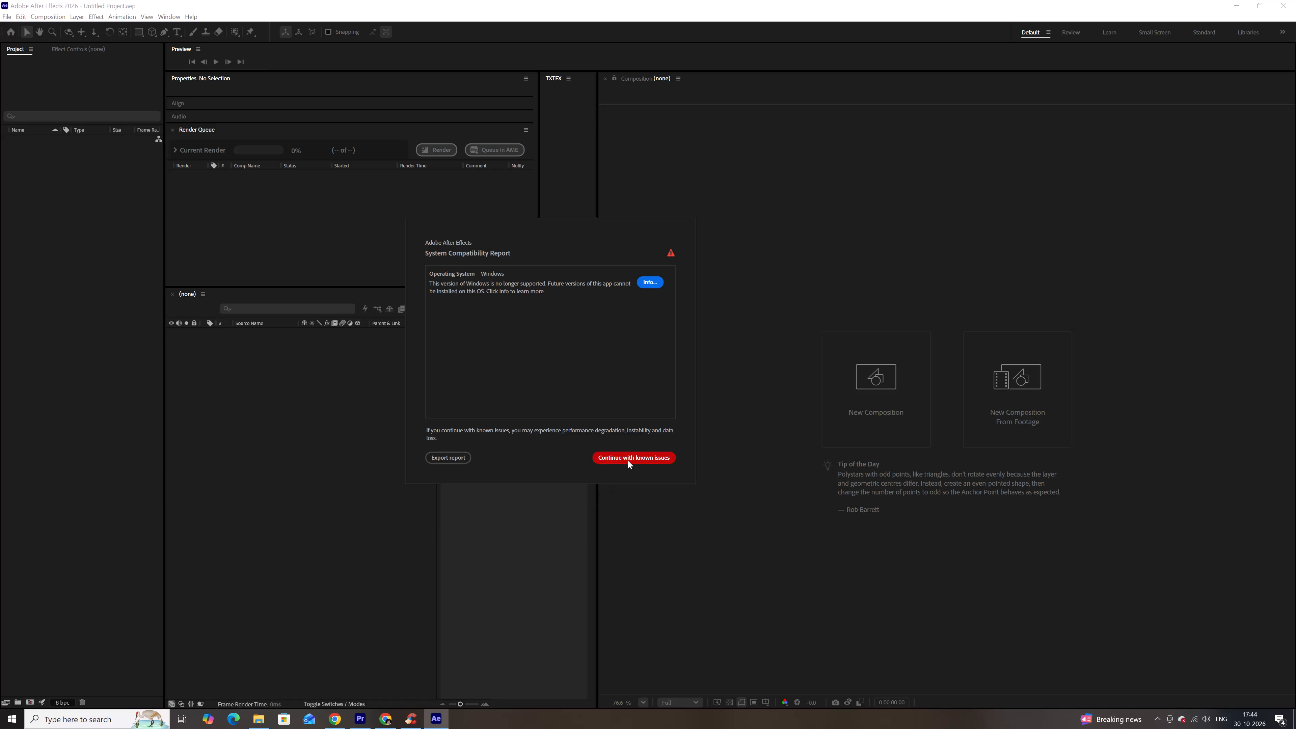
Continue past the compatibility report and disk cache warning, and start a new project.
{"action": "left_click", "coordinate": [627, 458]}
{"action": "double_click", "coordinate": [46, 264]}
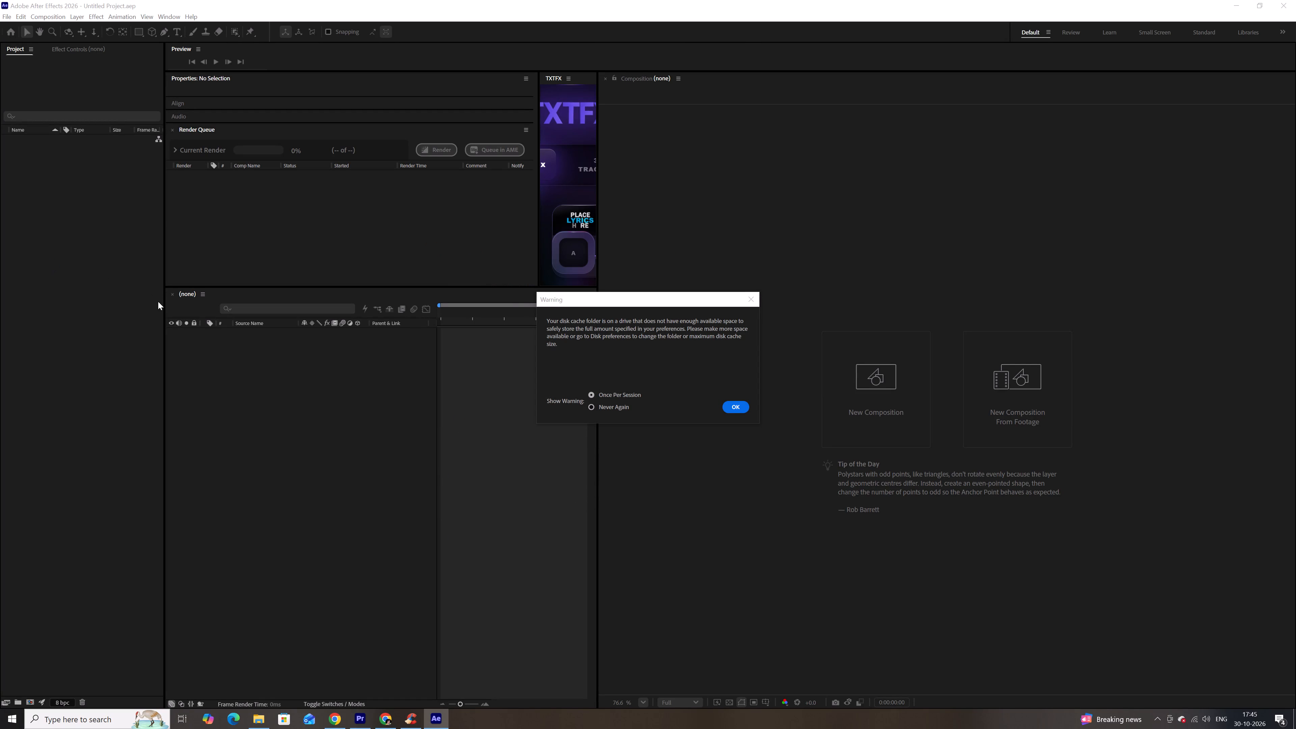
{"action": "left_click", "coordinate": [736, 407]}
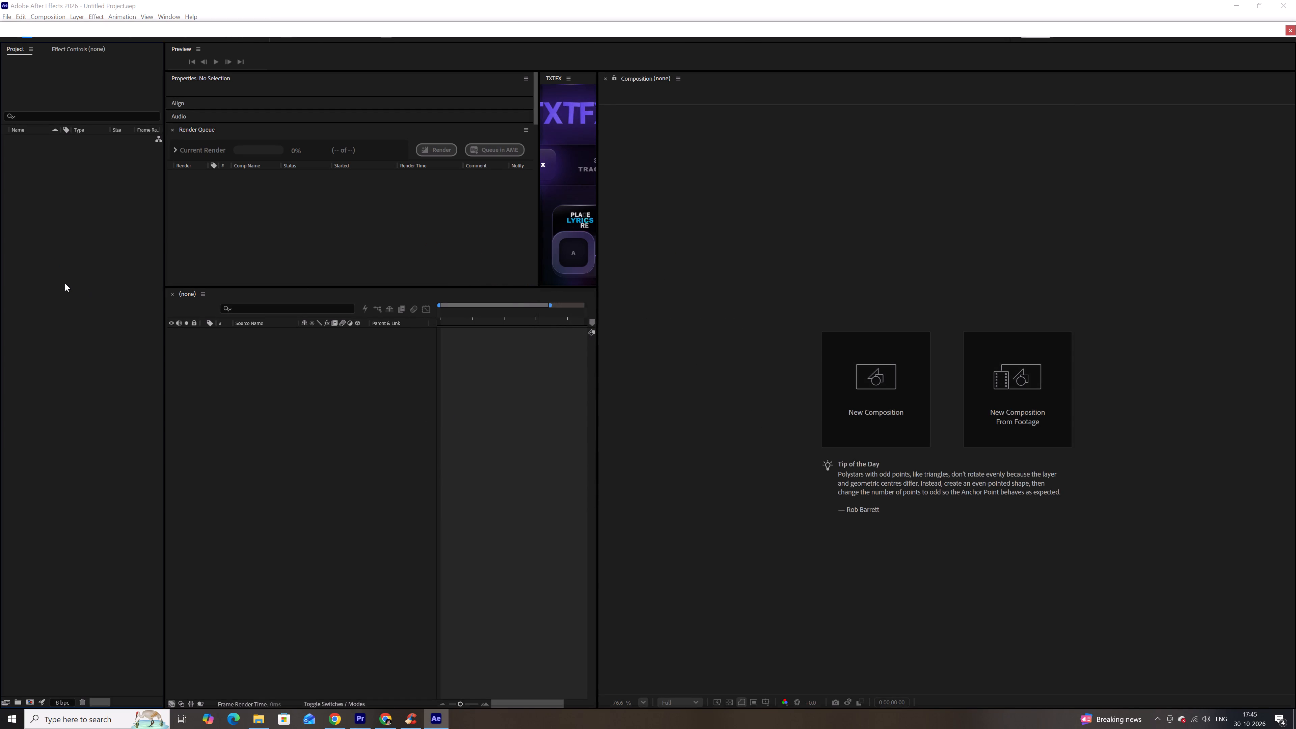
{"action": "left_click", "coordinate": [62, 282]}
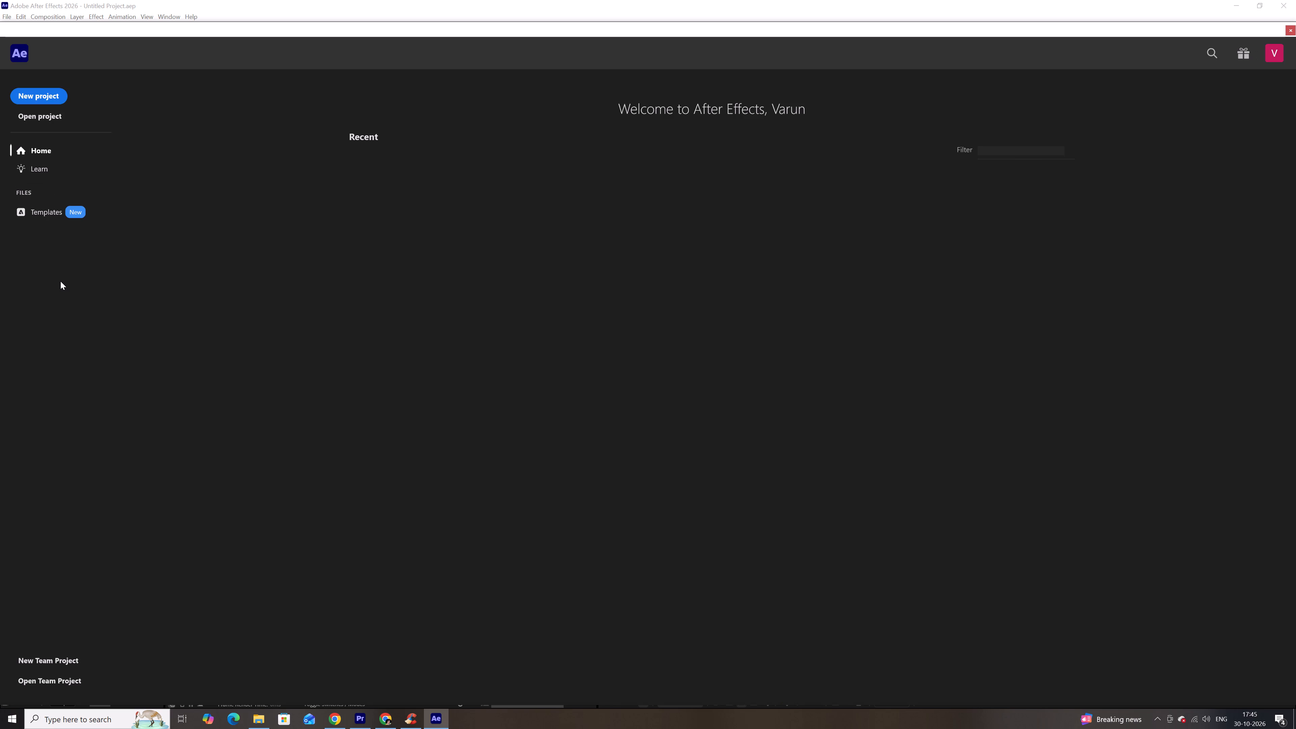
{"action": "left_click", "coordinate": [44, 102]}
Create a new composition using the Social Media Portrait HD preset, 1080x1920 at 30 fps.
{"action": "left_click", "coordinate": [877, 374]}
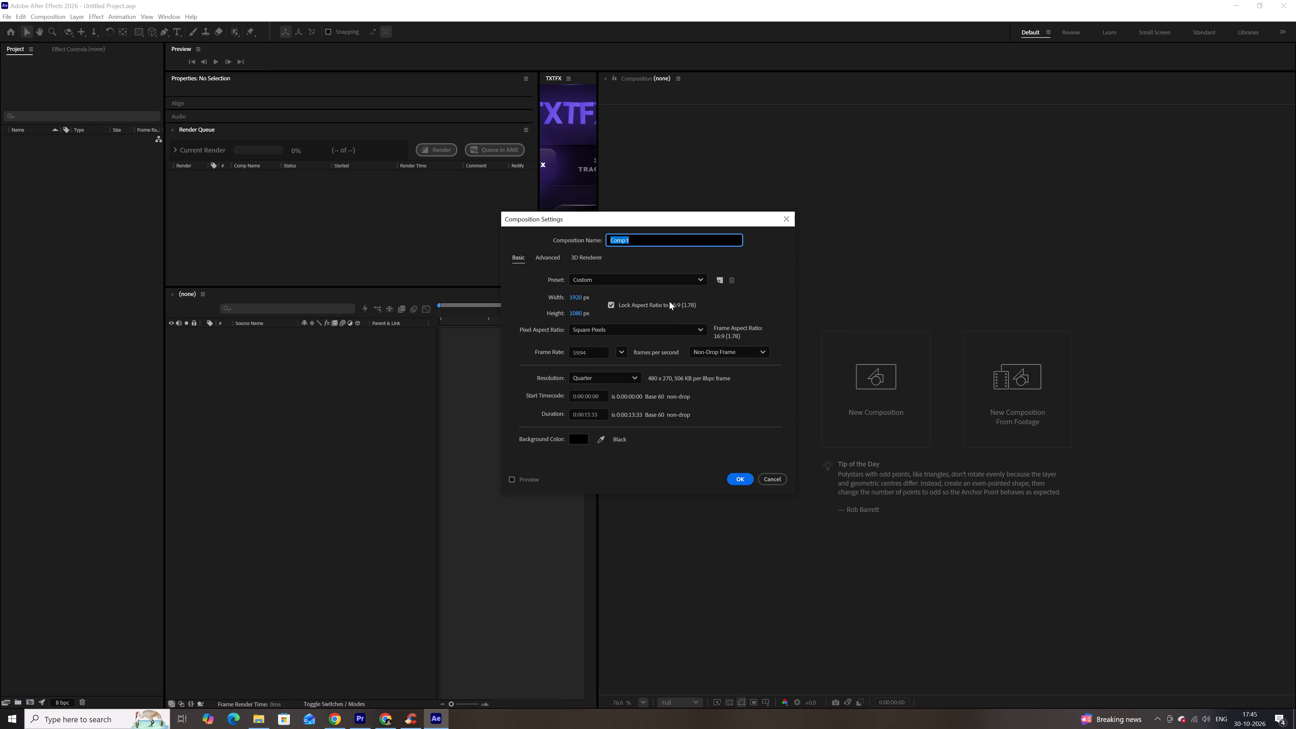
{"action": "left_click", "coordinate": [662, 276]}
{"action": "left_click", "coordinate": [649, 403]}
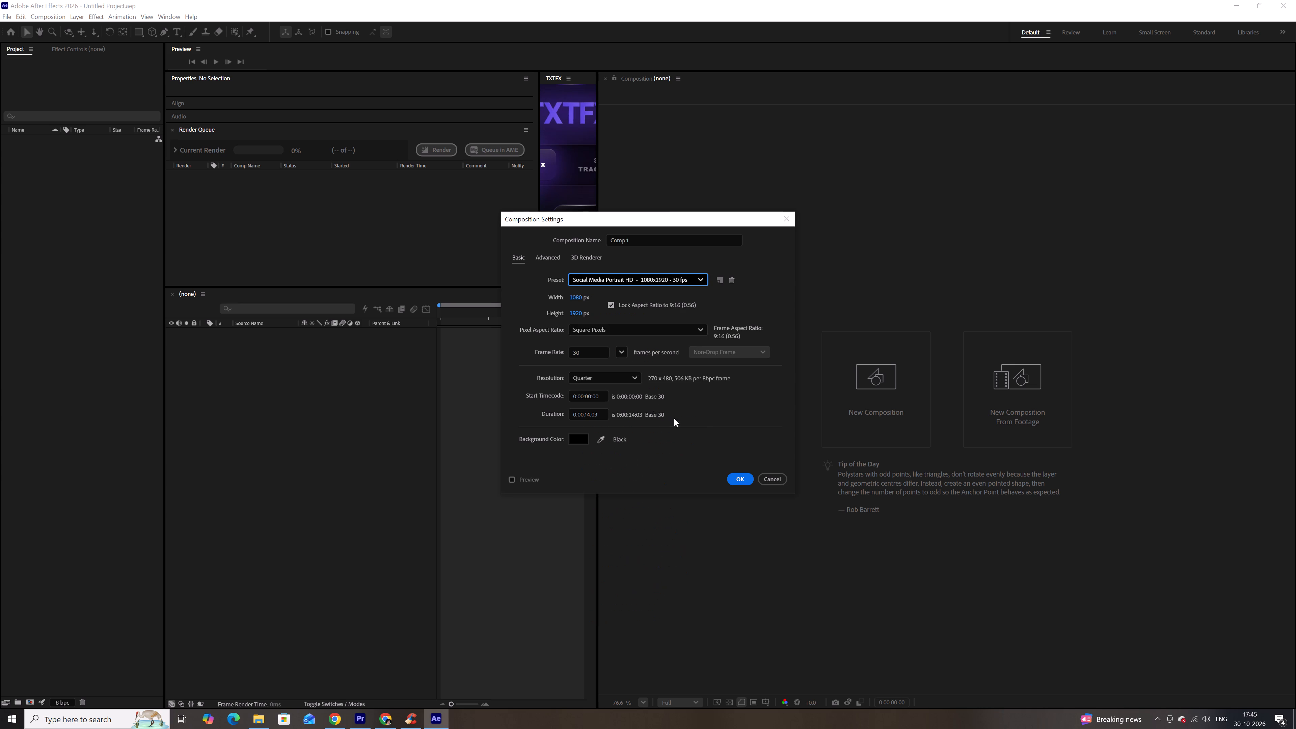
{"action": "left_click", "coordinate": [741, 480]}
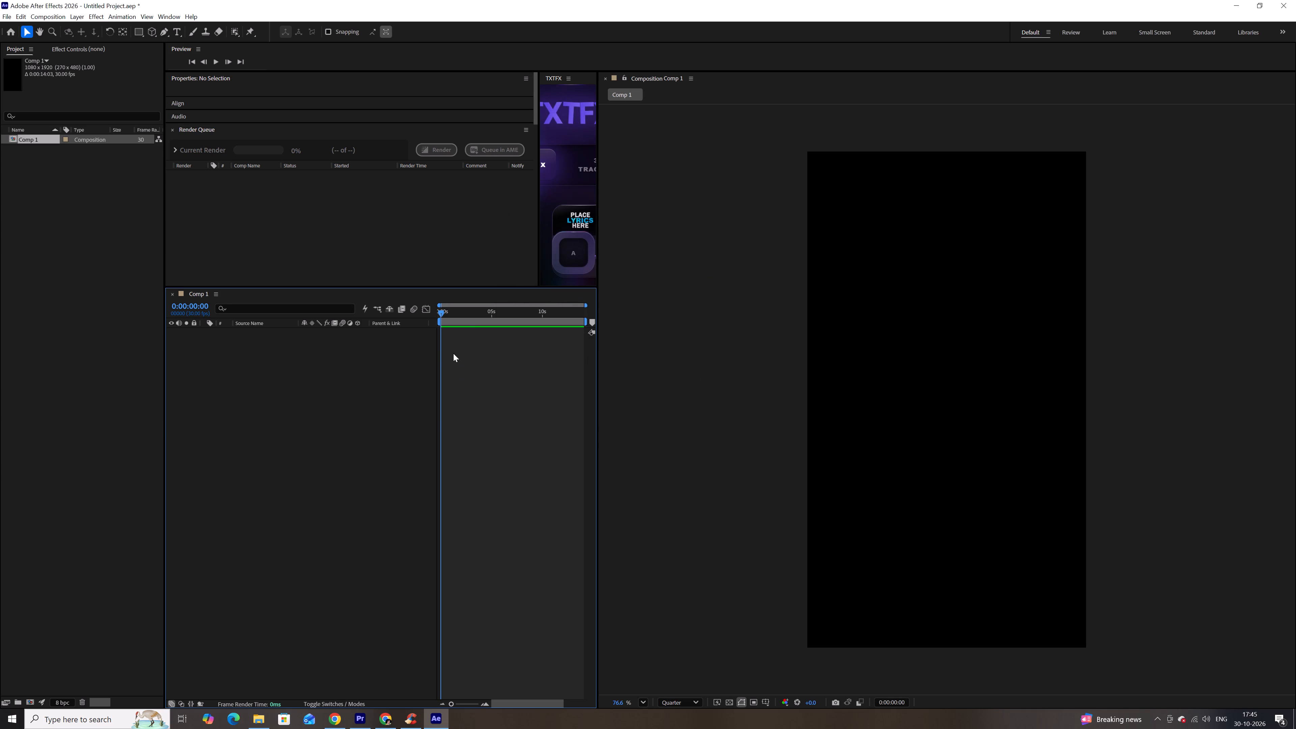
Import the IMG_3987 video from the Downloads folder and add it as a layer in Comp 1.
{"action": "double_click", "coordinate": [150, 308]}
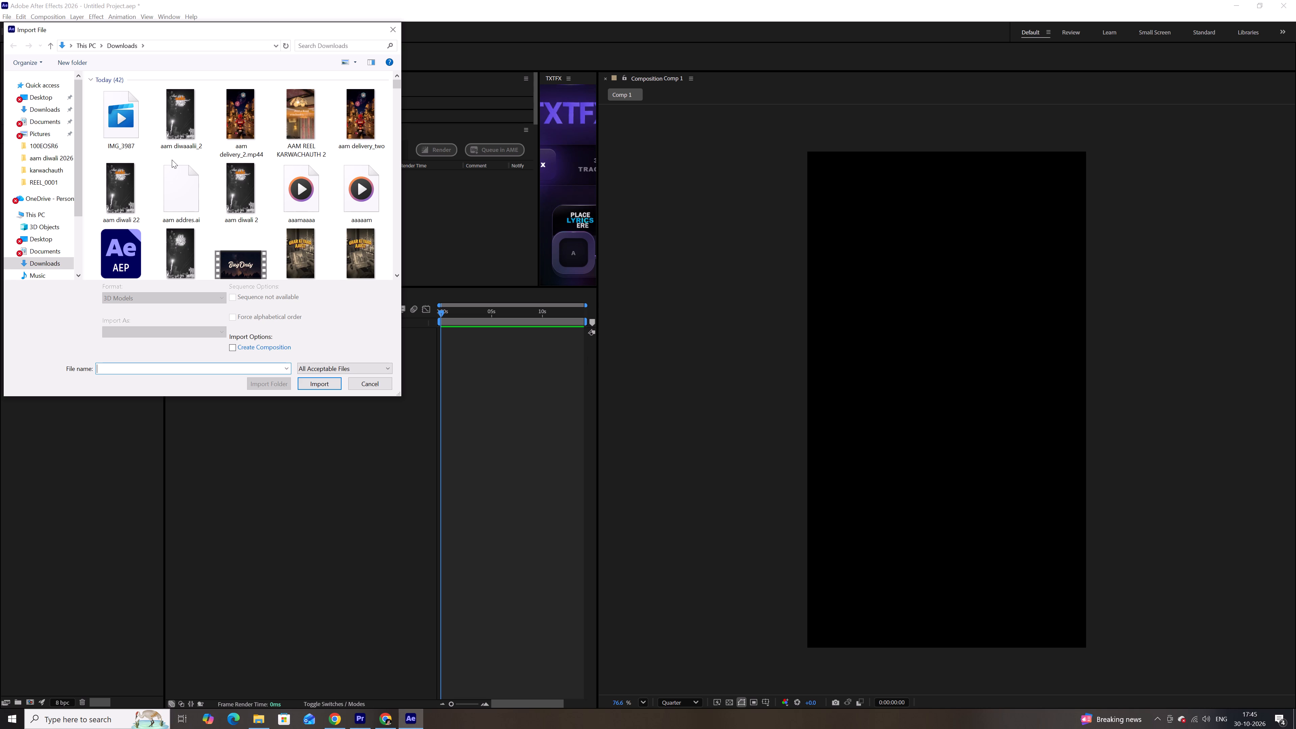
{"action": "right_click_drag", "start_coordinate": [172, 160], "coordinate": [191, 141]}
{"action": "right_click_drag", "start_coordinate": [191, 141], "coordinate": [172, 156]}
{"action": "left_click", "coordinate": [146, 120]}
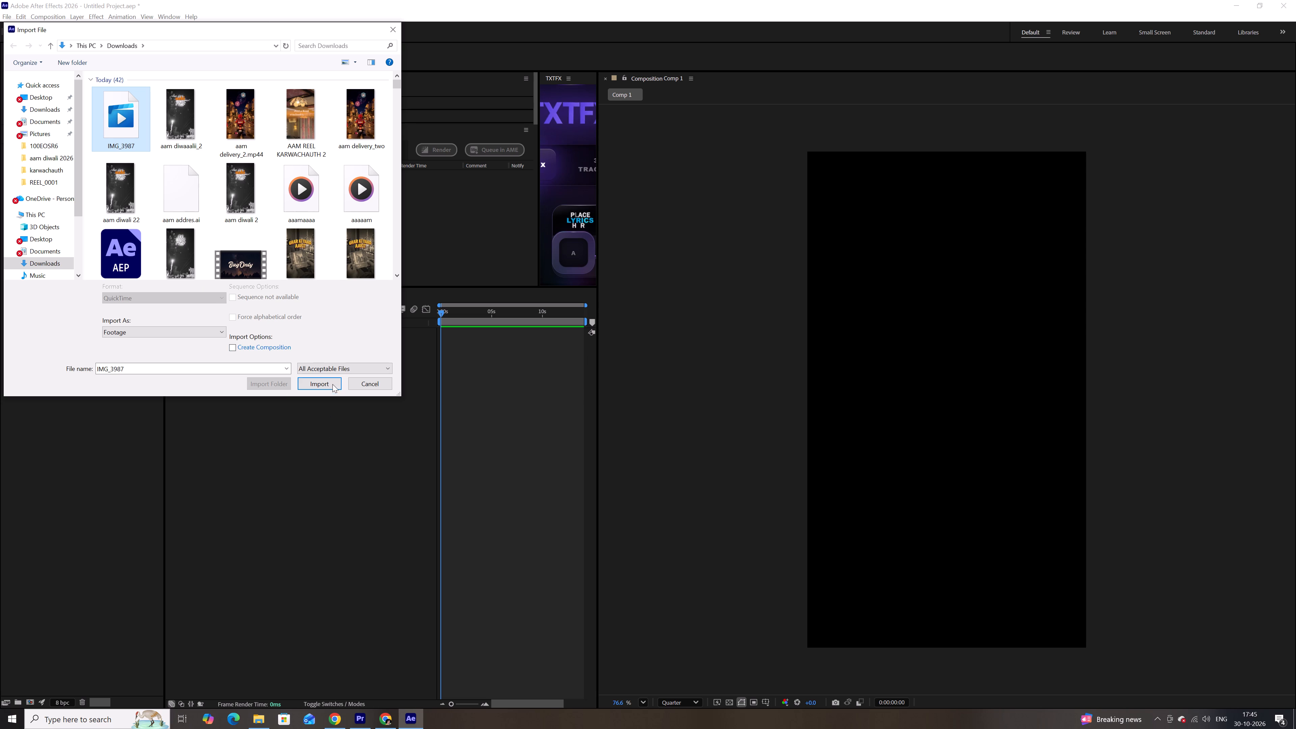
{"action": "left_click", "coordinate": [327, 379]}
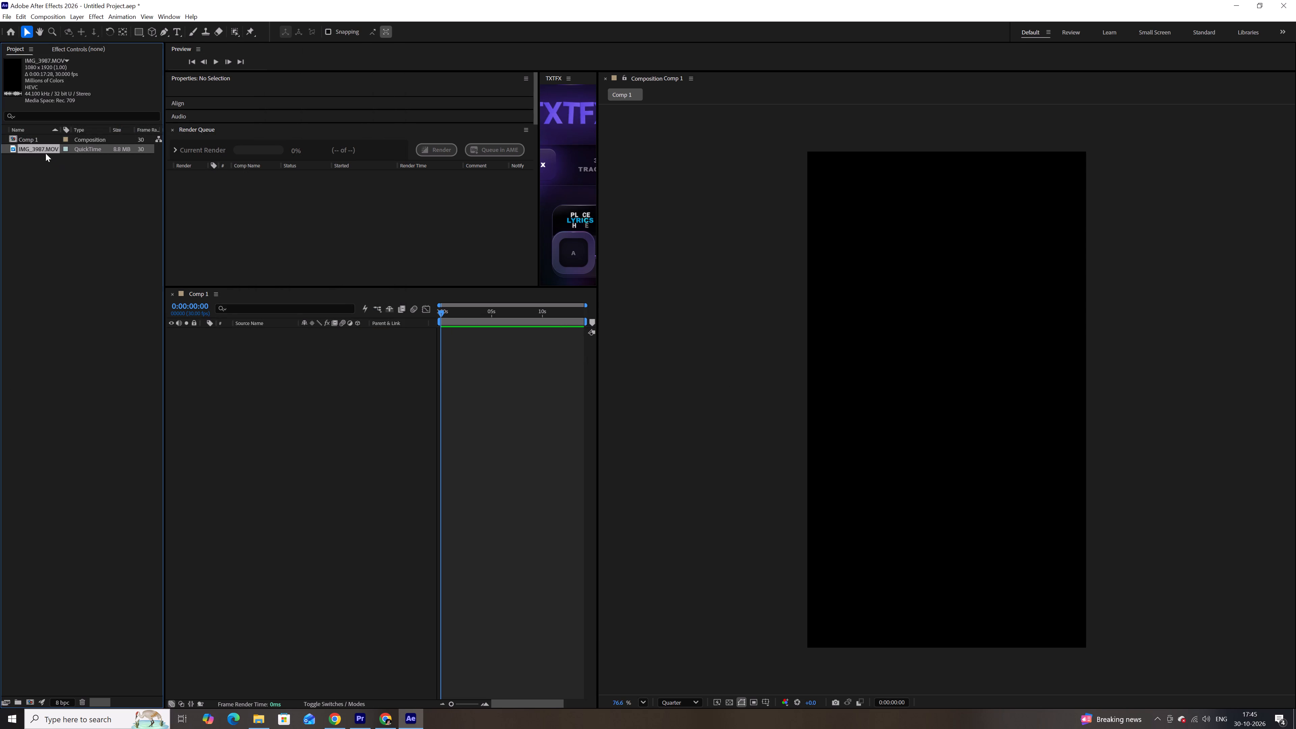
{"action": "left_click", "coordinate": [46, 153]}
{"action": "left_click_drag", "start_coordinate": [45, 150], "coordinate": [298, 389]}
{"action": "key", "text": "space"}
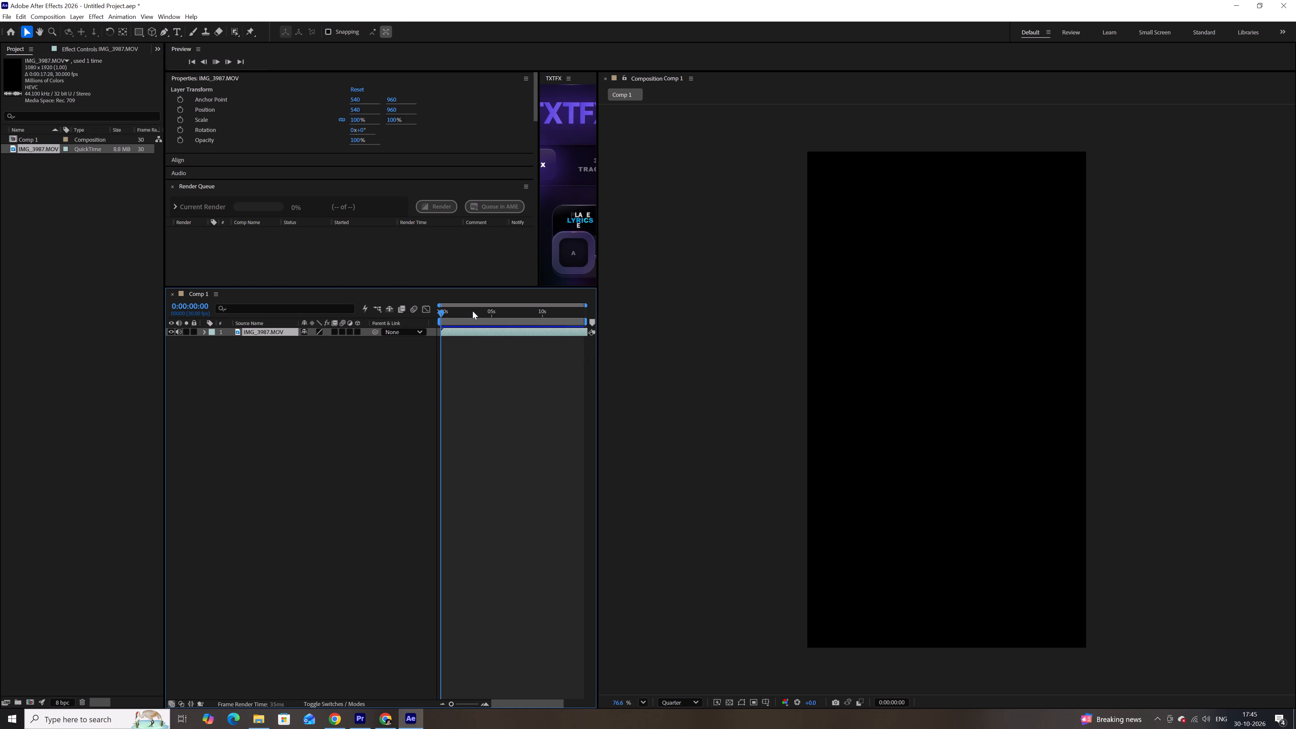
{"action": "key", "text": "space"}
Set the duration of Comp 1 to 20 seconds.
{"action": "key", "text": "ctrl+k"}
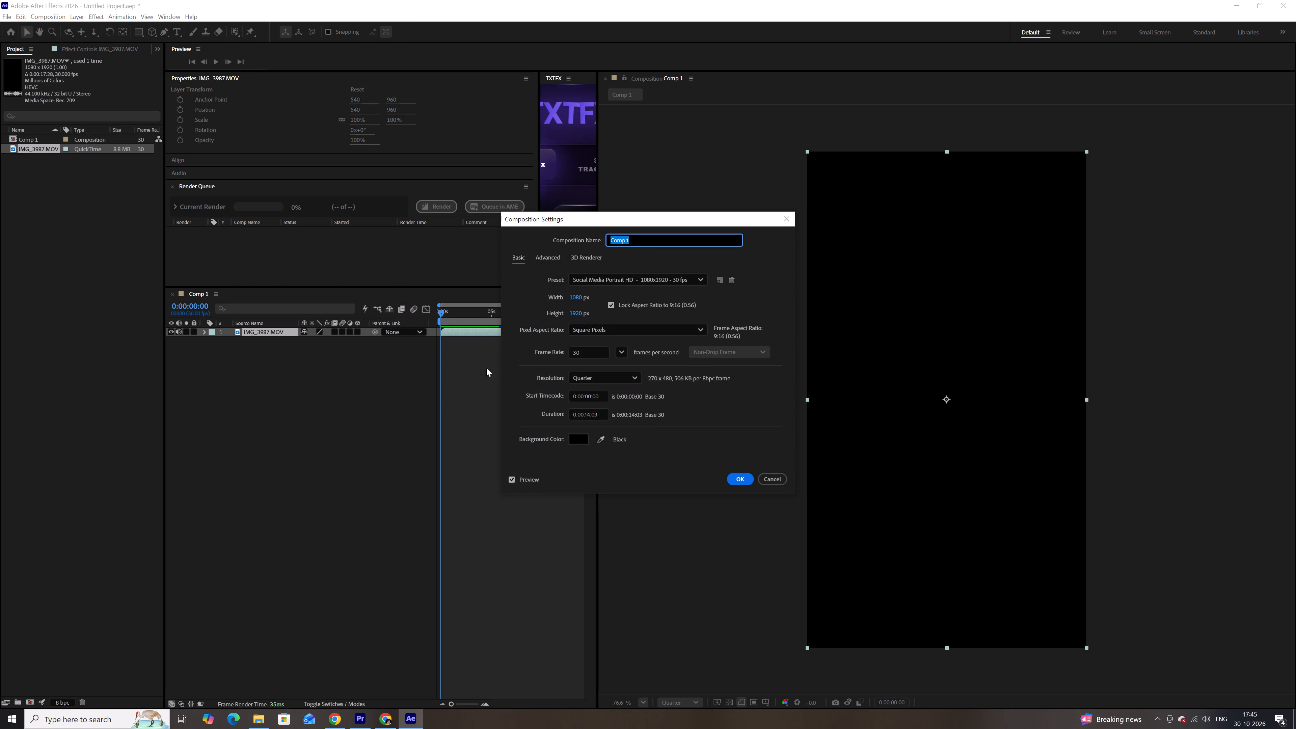
{"action": "left_click", "coordinate": [589, 415]}
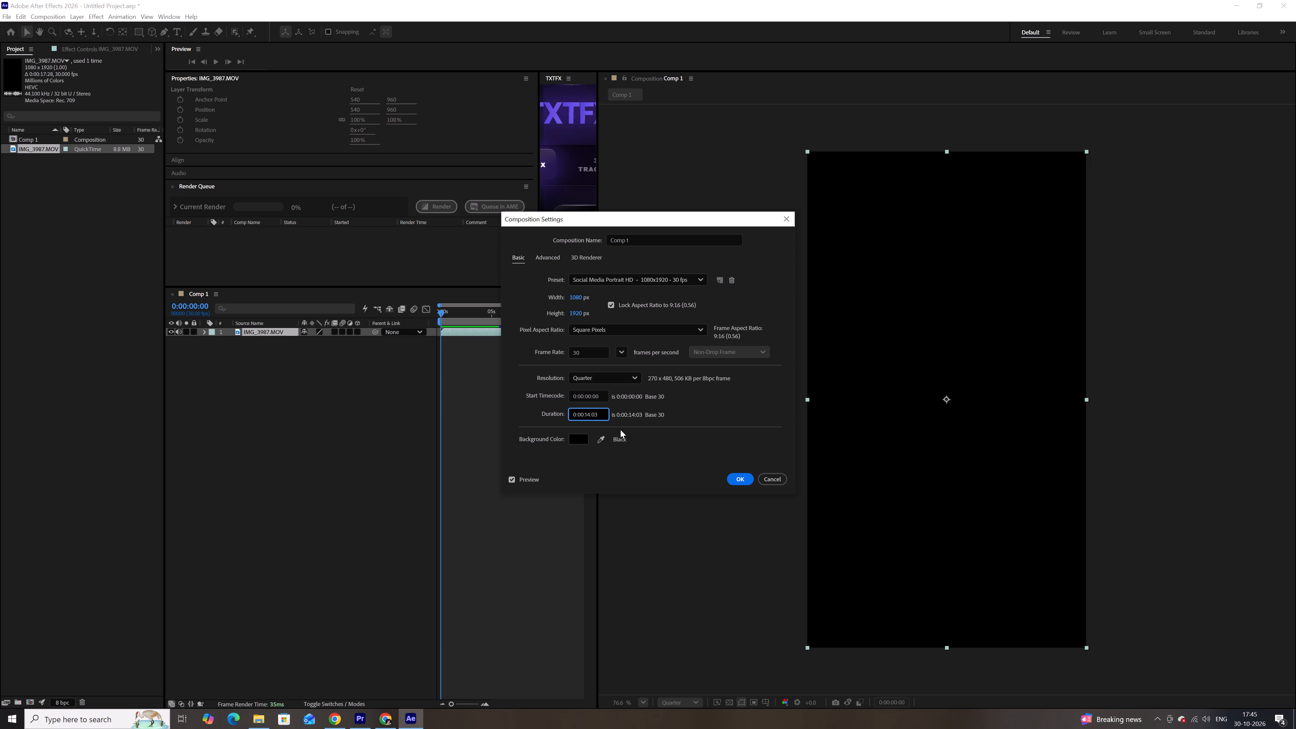
{"action": "key", "text": "BackSpace"}
{"action": "key", "text": "BackSpace"}
{"action": "type", "text": "20"}
{"action": "key", "text": "Return"}
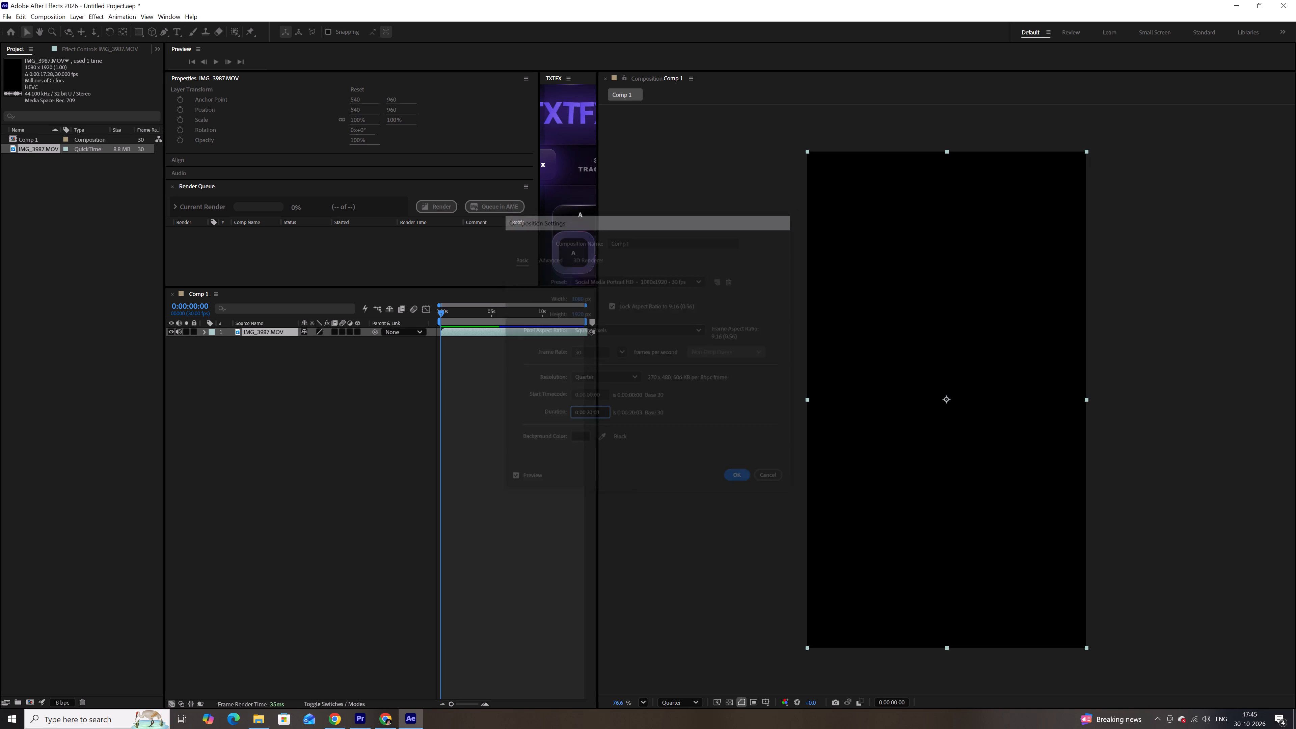
Set the composition preview resolution to Full and play the IMG_3987.MOV clip through to its end.
{"action": "scroll", "coordinate": [540, 417], "scroll_direction": "down", "scroll_amount": 6, "text": "alt"}
{"action": "key", "text": "space"}
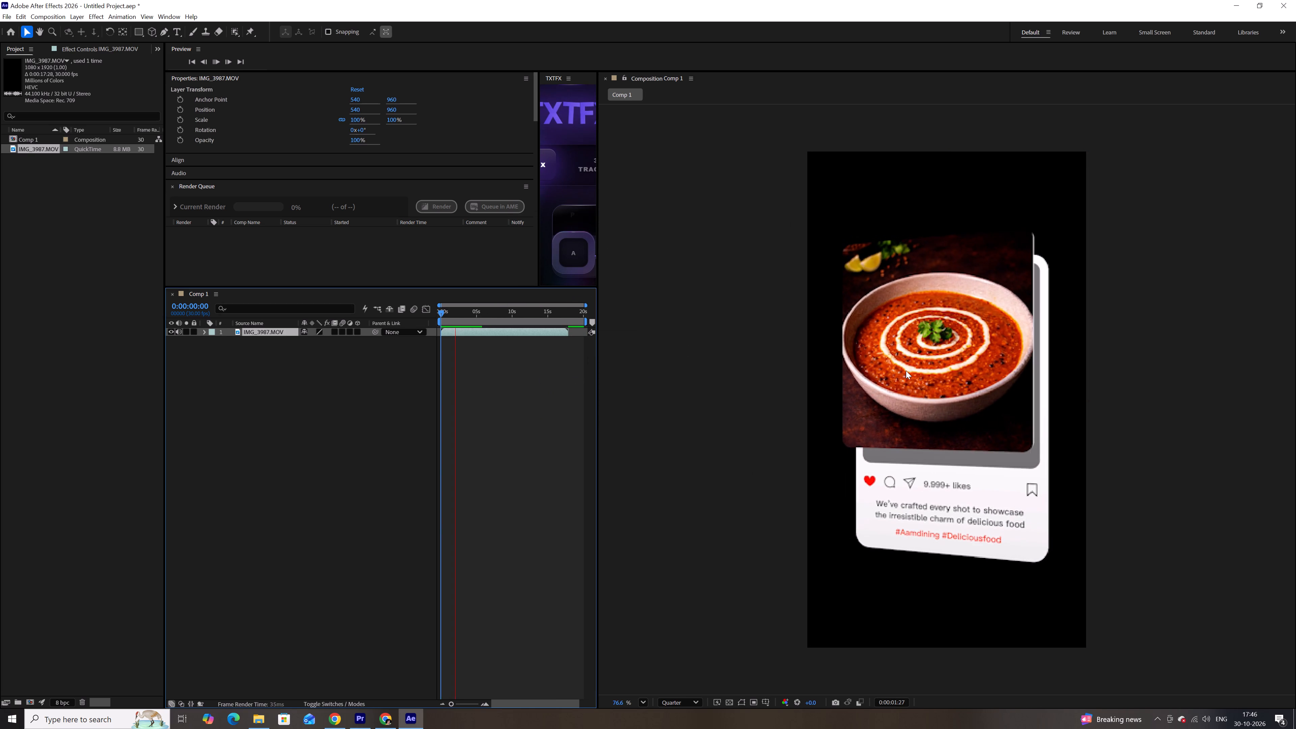
{"action": "key", "text": "space"}
{"action": "key", "text": "space"}
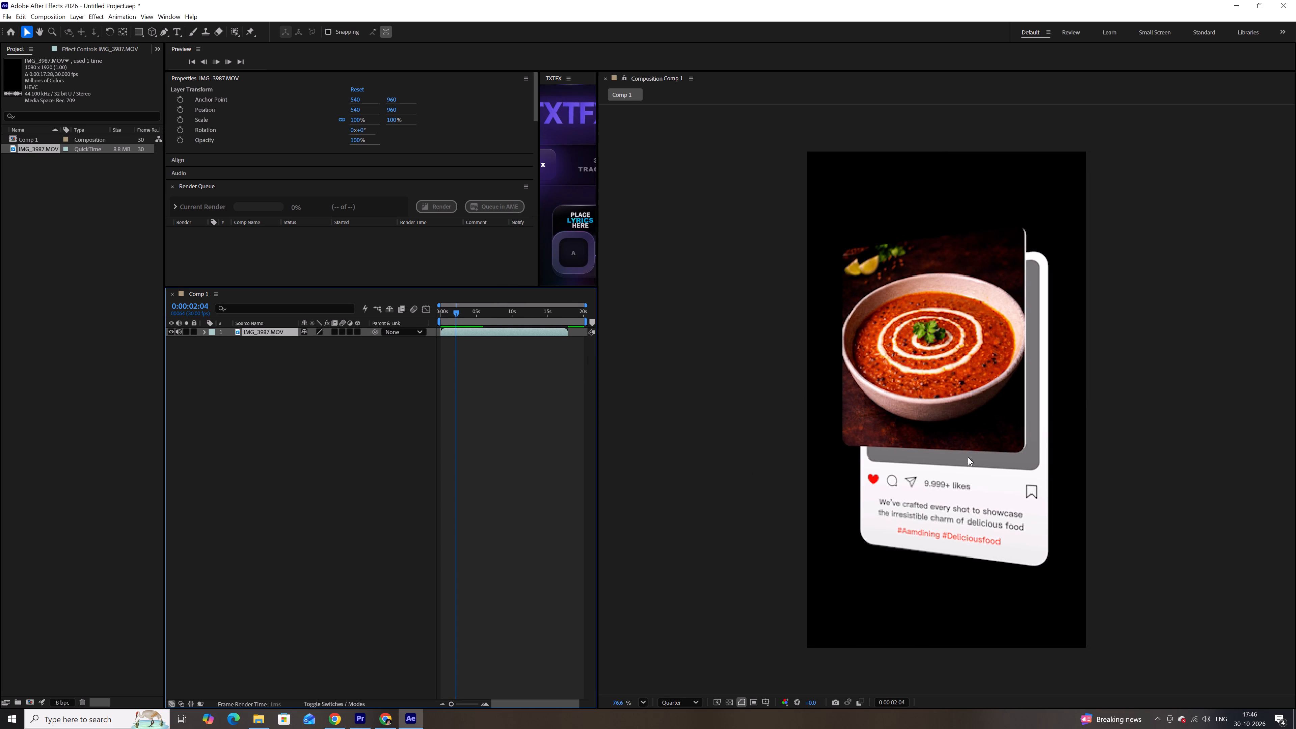
{"action": "key", "text": "space"}
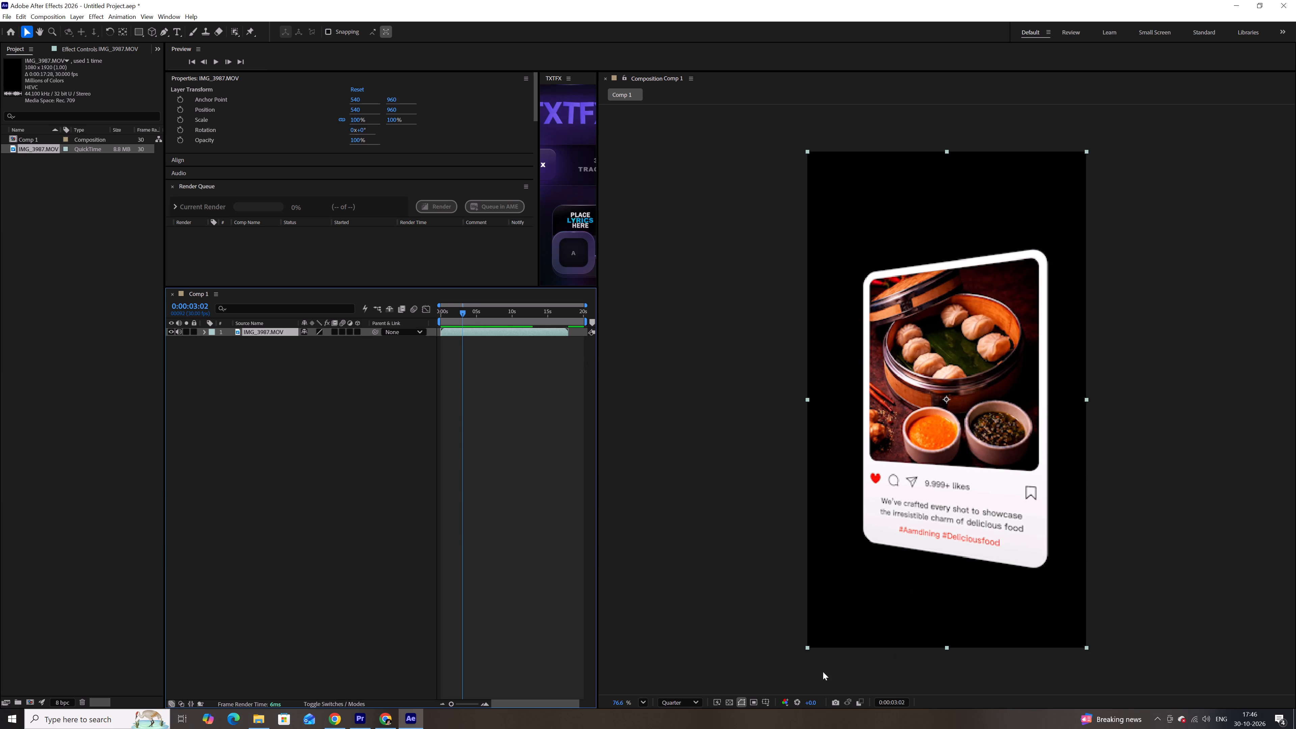
{"action": "left_click", "coordinate": [680, 700]}
{"action": "left_click", "coordinate": [685, 639]}
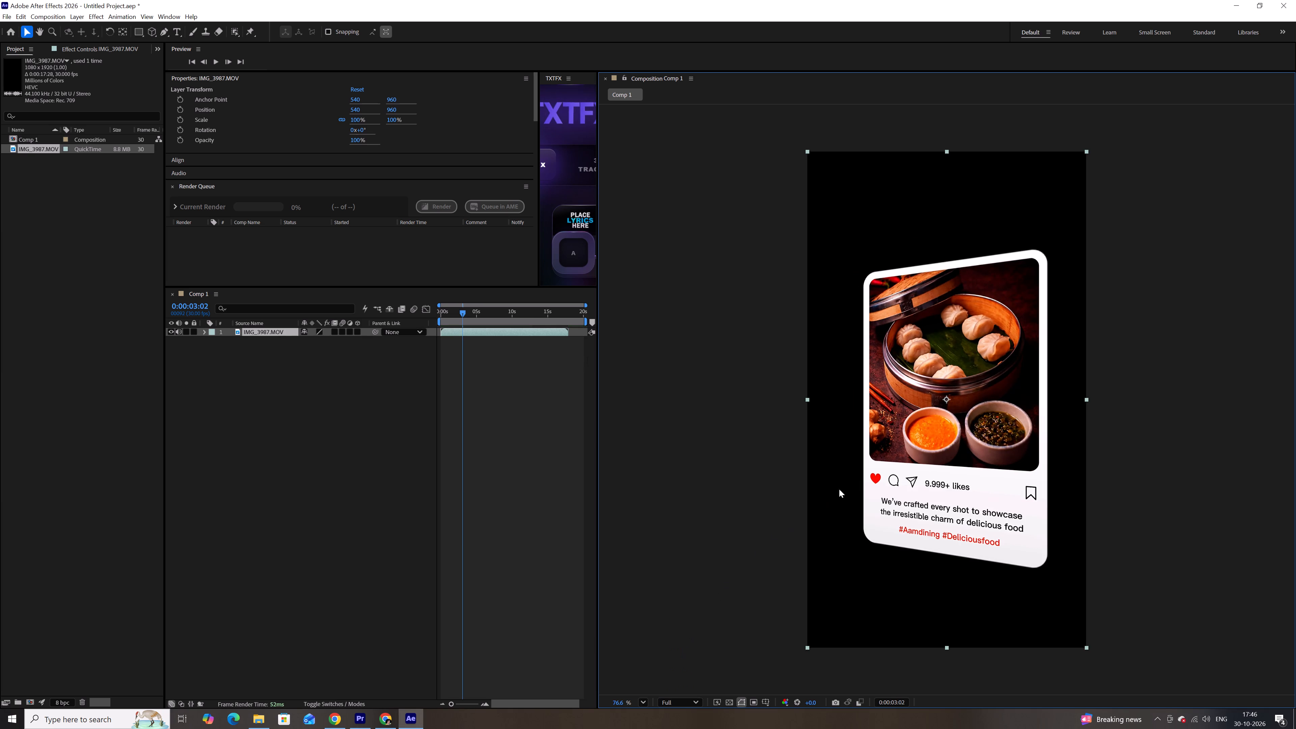
{"action": "key", "text": "space"}
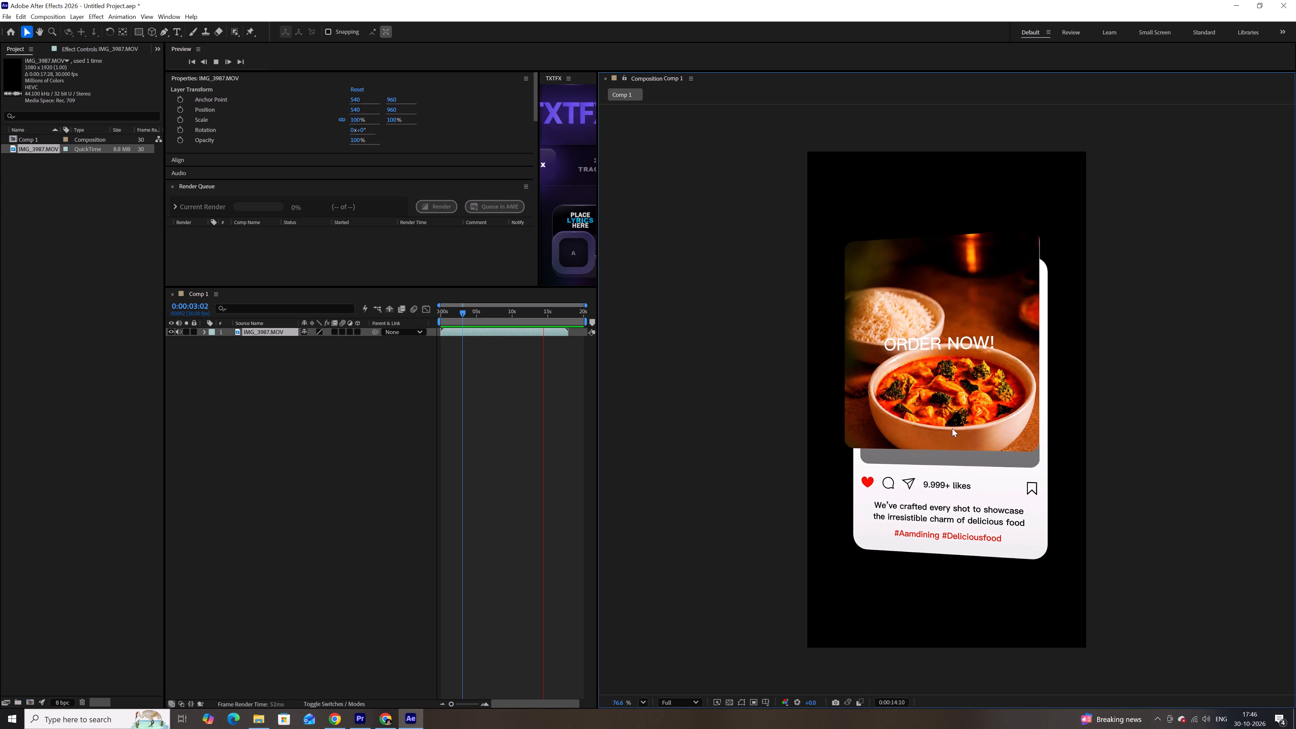
{"action": "key", "text": "space"}
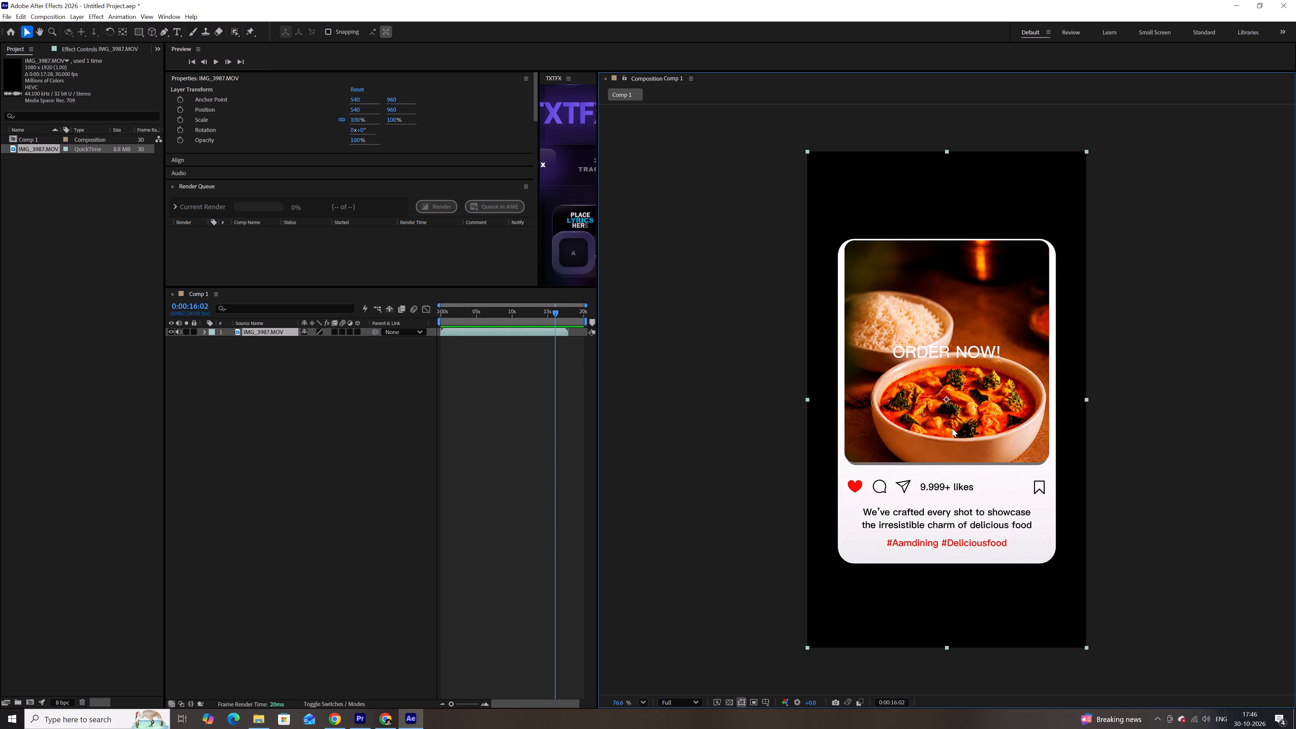
{"action": "key", "text": "space"}
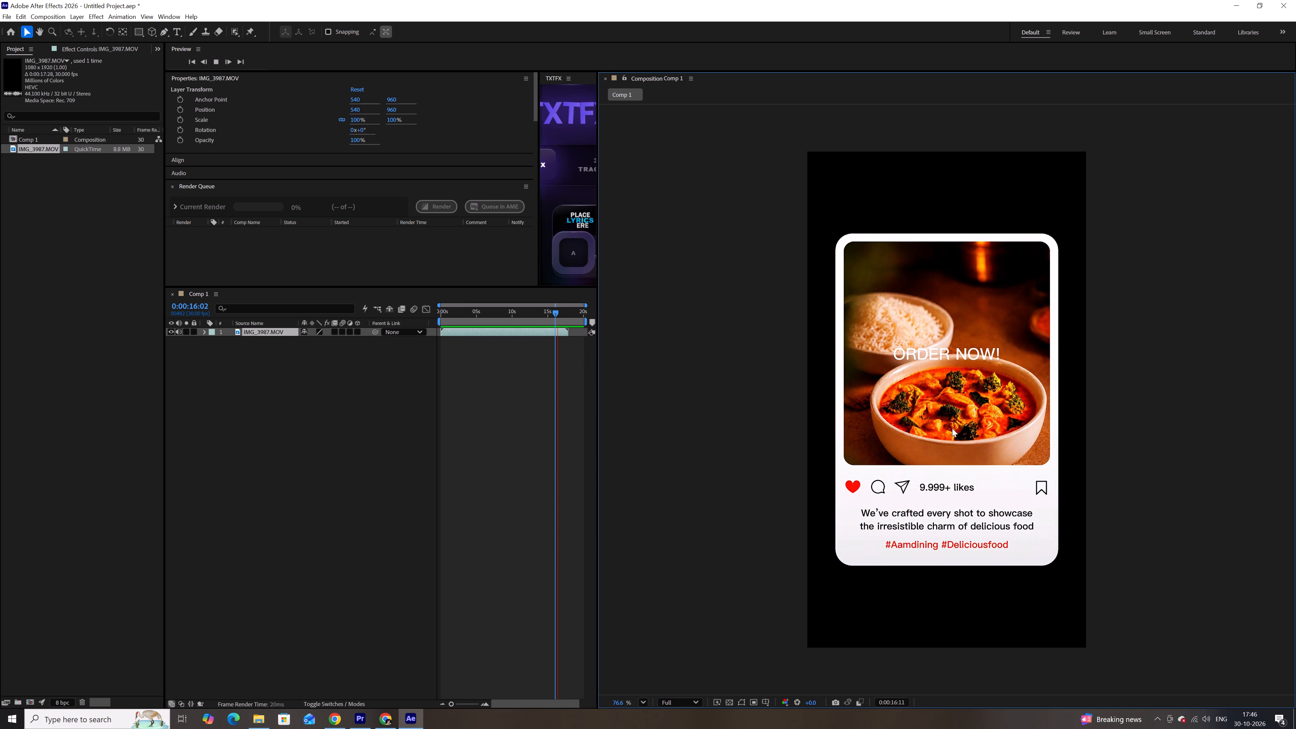
{"action": "key", "text": "space"}
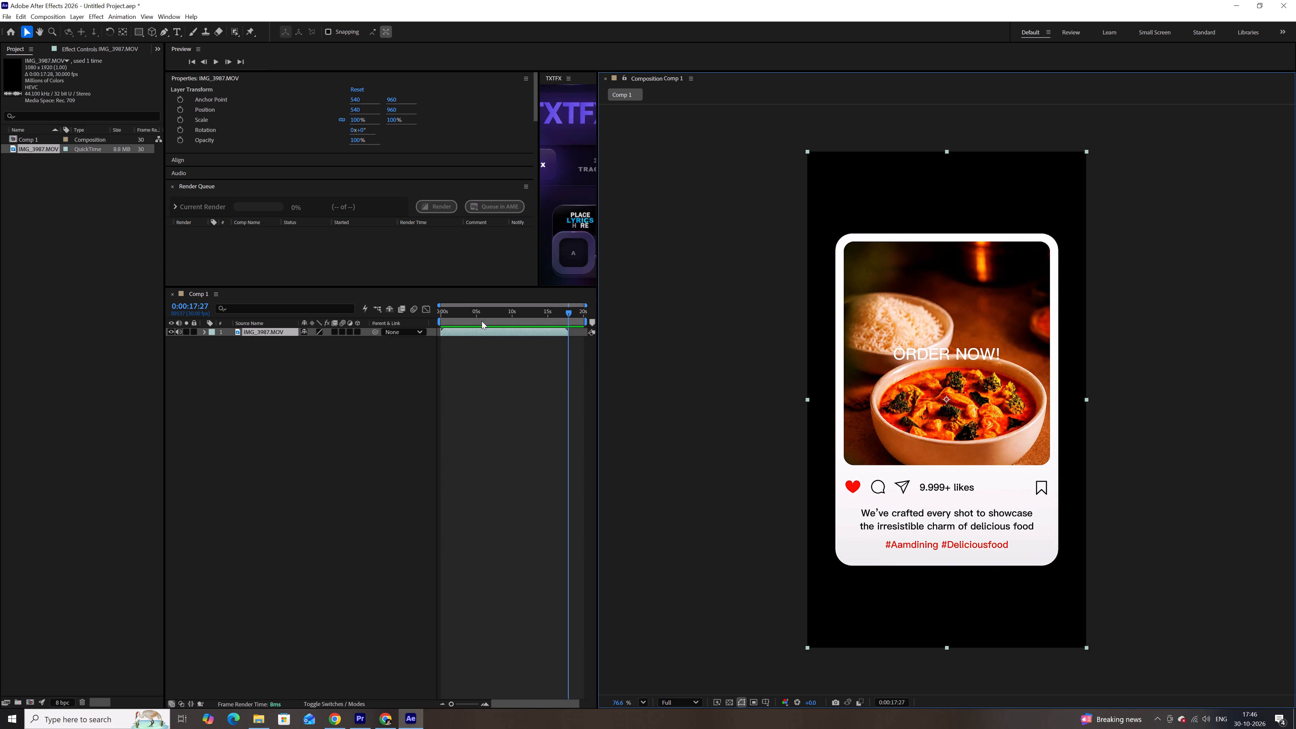
Start importing another file into the project and search the Downloads folder for "logo".
{"action": "double_click", "coordinate": [97, 340]}
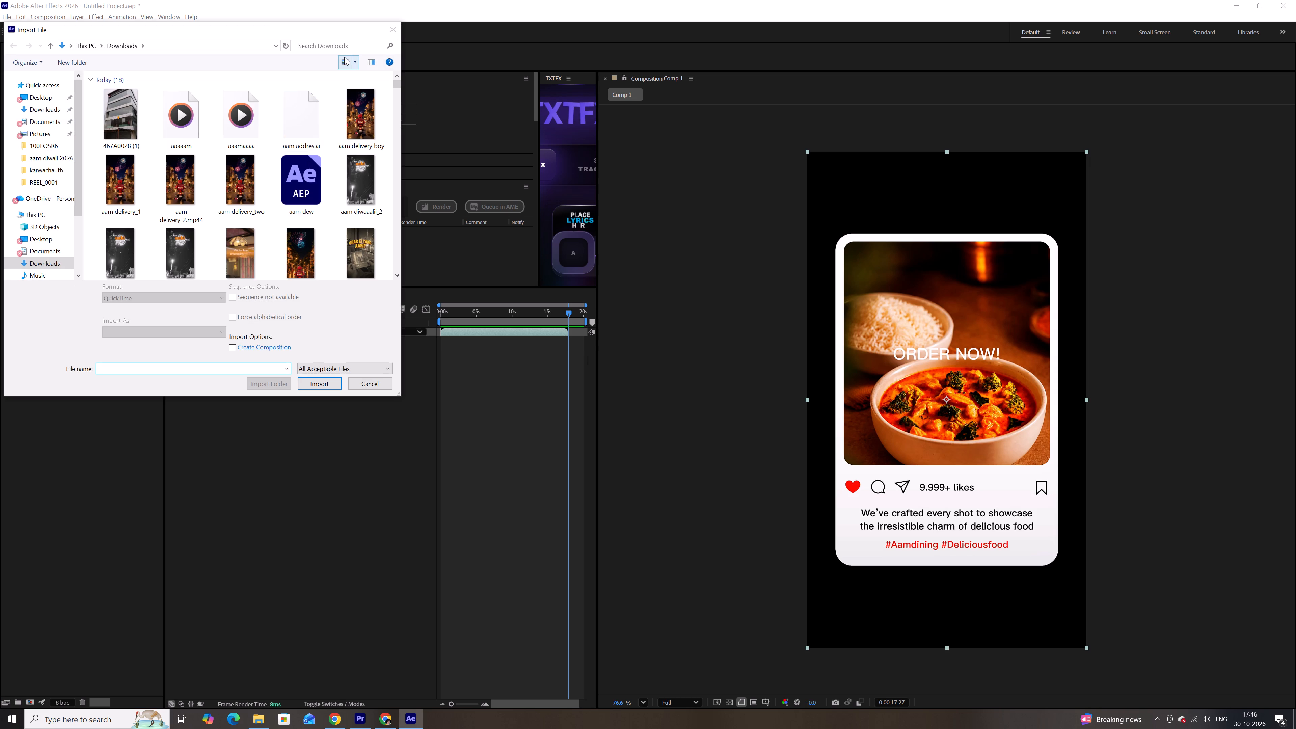
{"action": "left_click", "coordinate": [345, 47]}
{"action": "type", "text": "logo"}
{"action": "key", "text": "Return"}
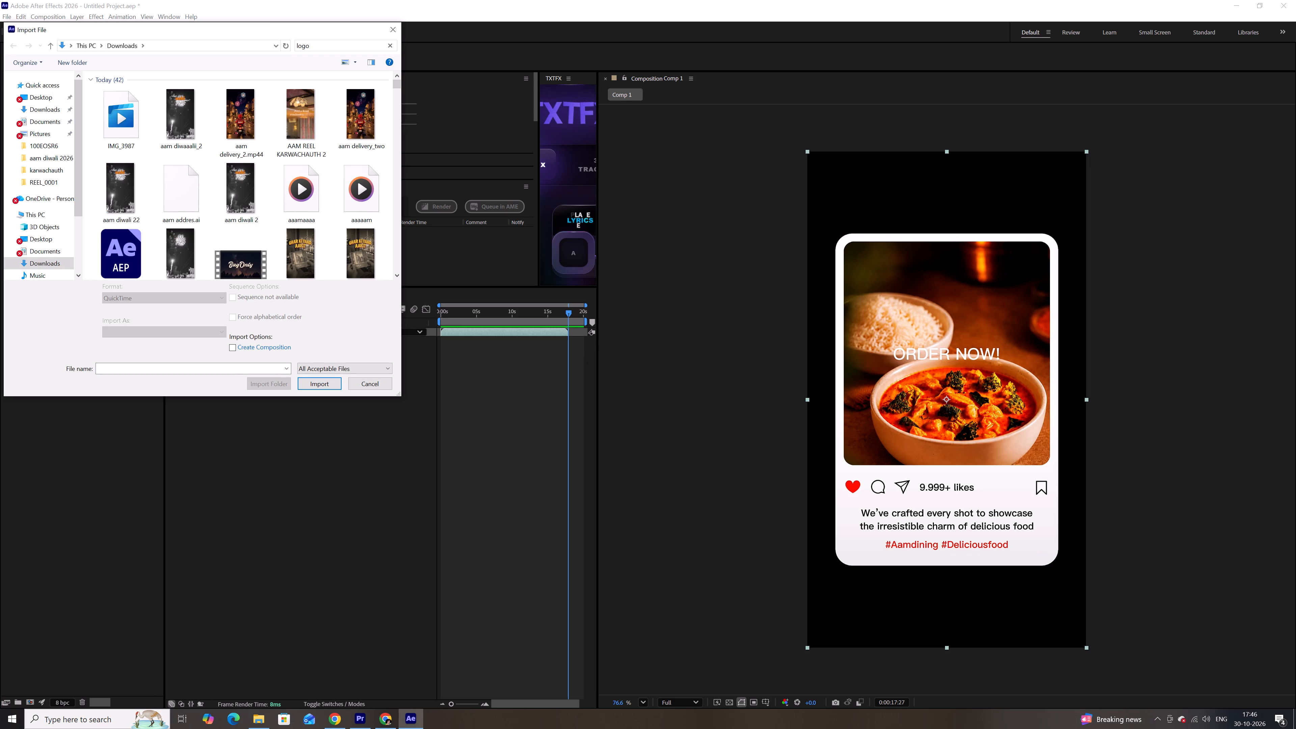
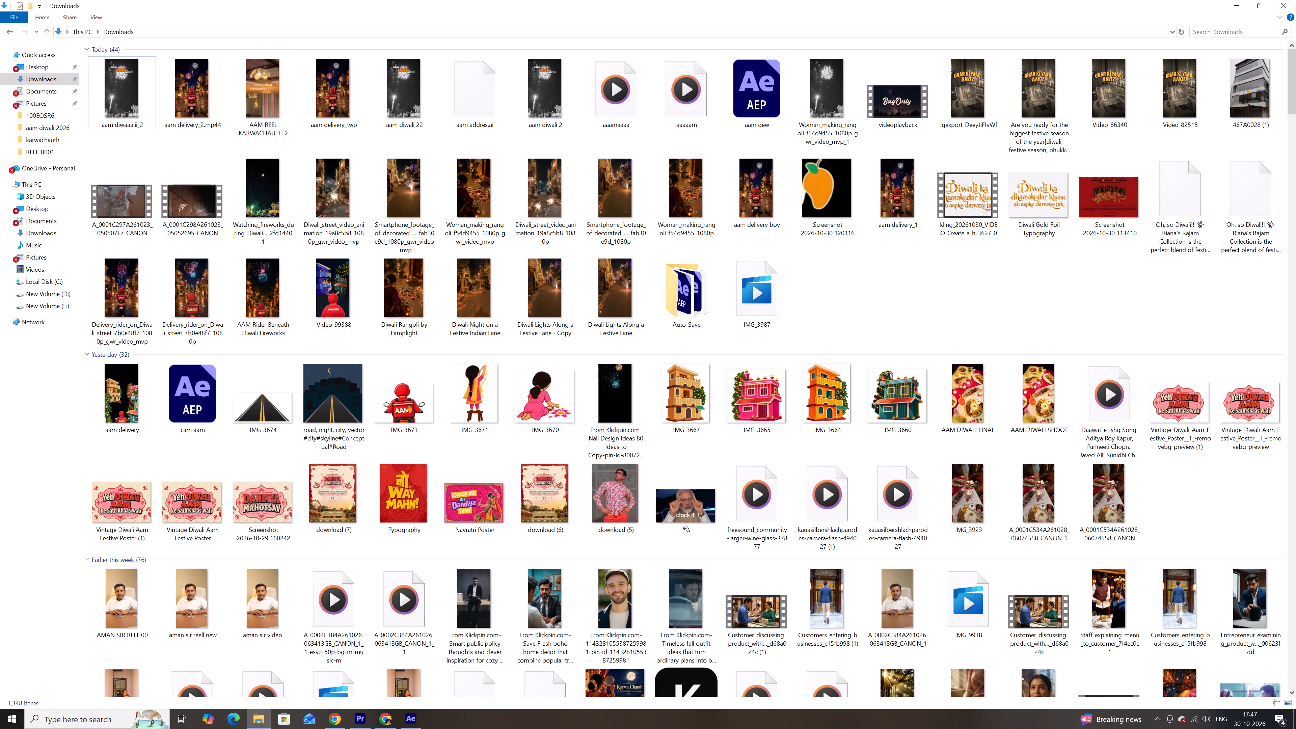
Search the Downloads folder for "logo", import the Aam_logo_with_background-removebg-preview image, and add it as a layer above IMG_3987.MOV in Comp 1.
{"action": "left_click", "coordinate": [1245, 28]}
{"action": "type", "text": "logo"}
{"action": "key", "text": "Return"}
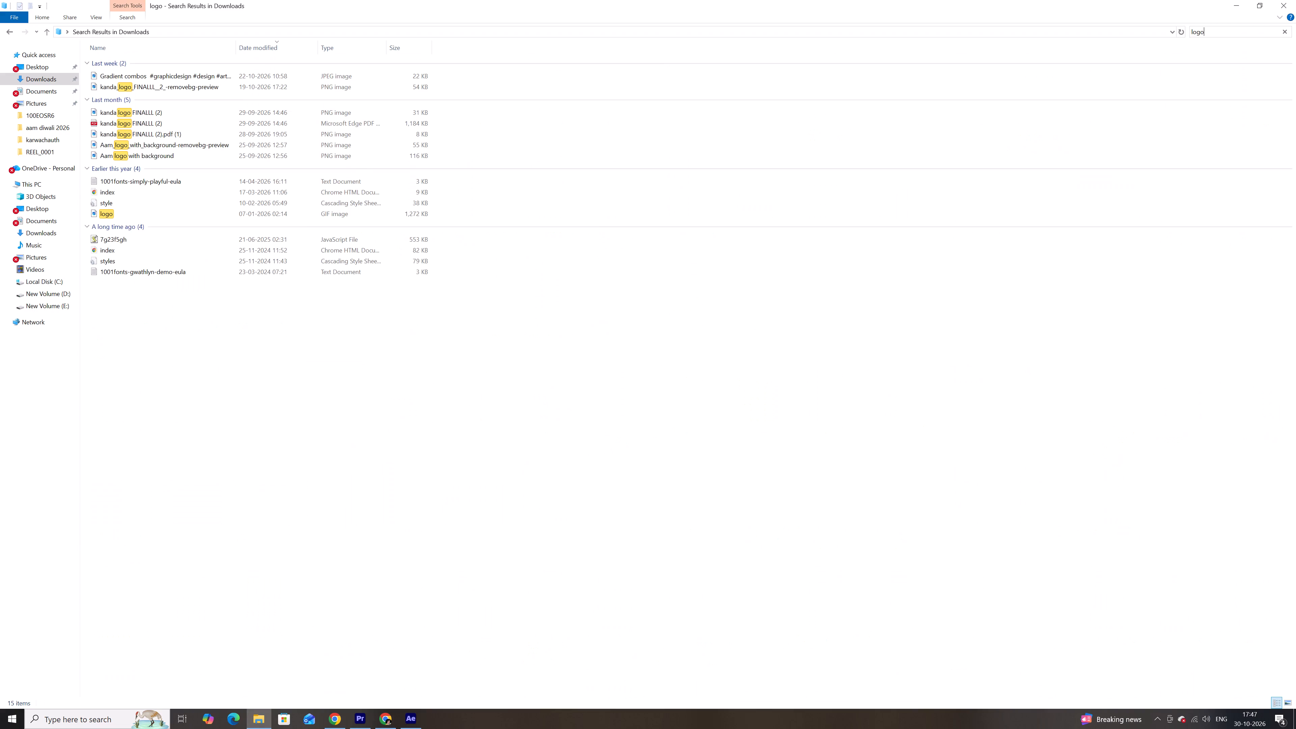
{"action": "left_click", "coordinate": [152, 144]}
{"action": "left_click_drag", "start_coordinate": [152, 144], "coordinate": [94, 262]}
{"action": "key", "text": "alt+Tab"}
{"action": "left_click_drag", "start_coordinate": [44, 141], "coordinate": [280, 316]}
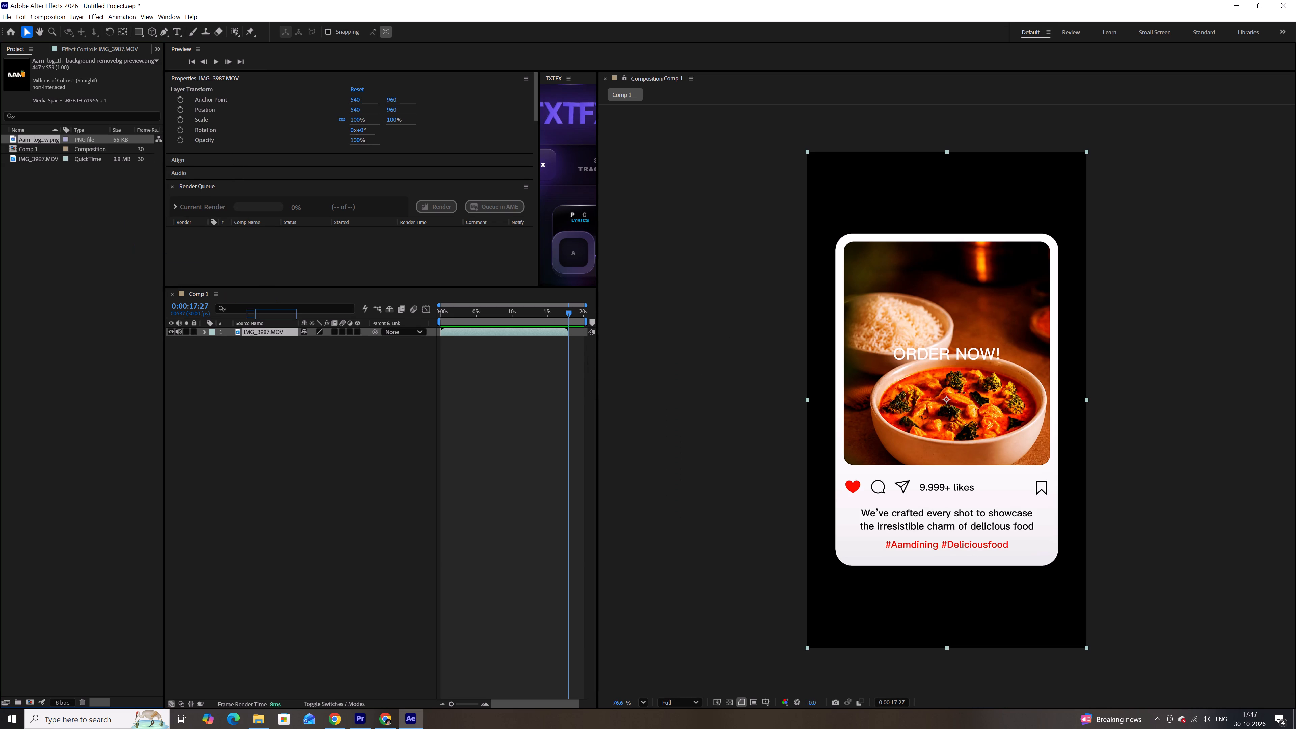
Add the AAM logo PNG to Comp 1 as a layer above the IMG_3987.MOV video.
{"action": "left_click_drag", "start_coordinate": [280, 316], "coordinate": [283, 328]}
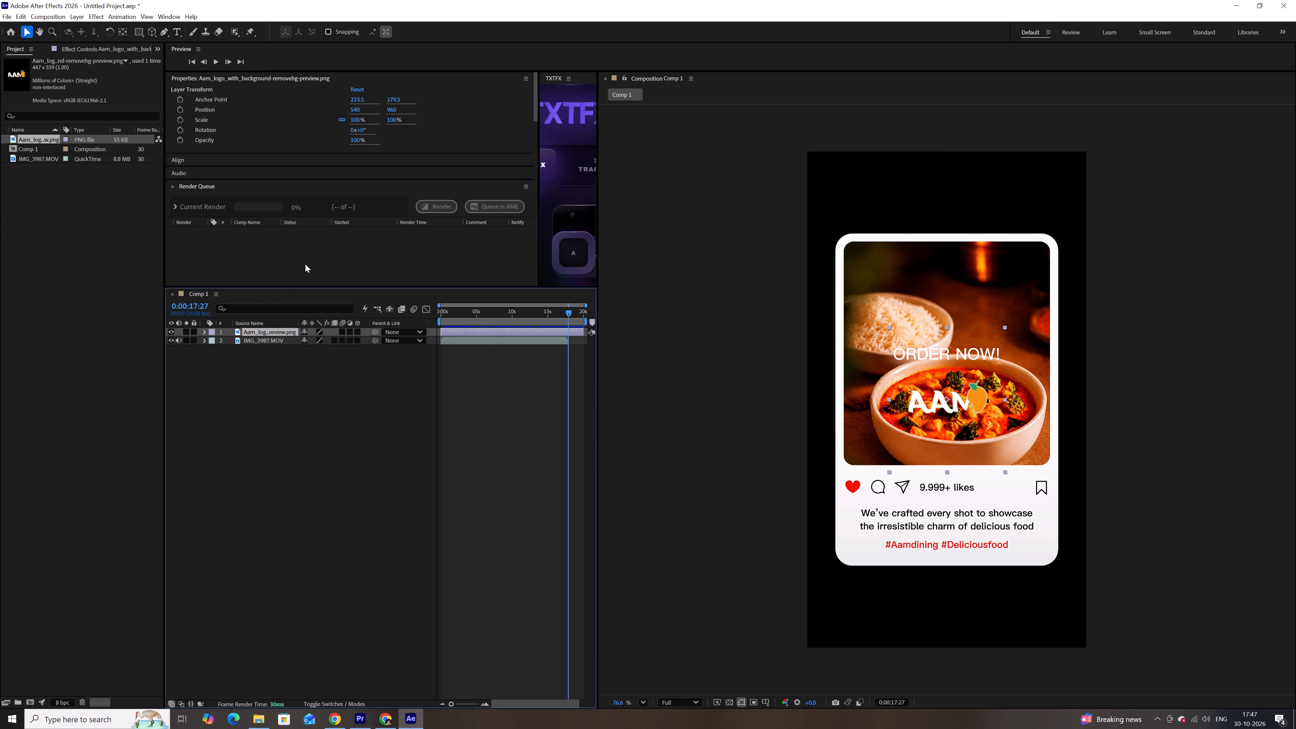
Move the AAM logo above the food-post card by setting its Position to 540, 154.
{"action": "key", "text": "p"}
{"action": "left_click_drag", "start_coordinate": [307, 342], "coordinate": [144, 328]}
{"action": "key", "text": "ctrl+z"}
{"action": "left_click_drag", "start_coordinate": [327, 341], "coordinate": [7, 337]}
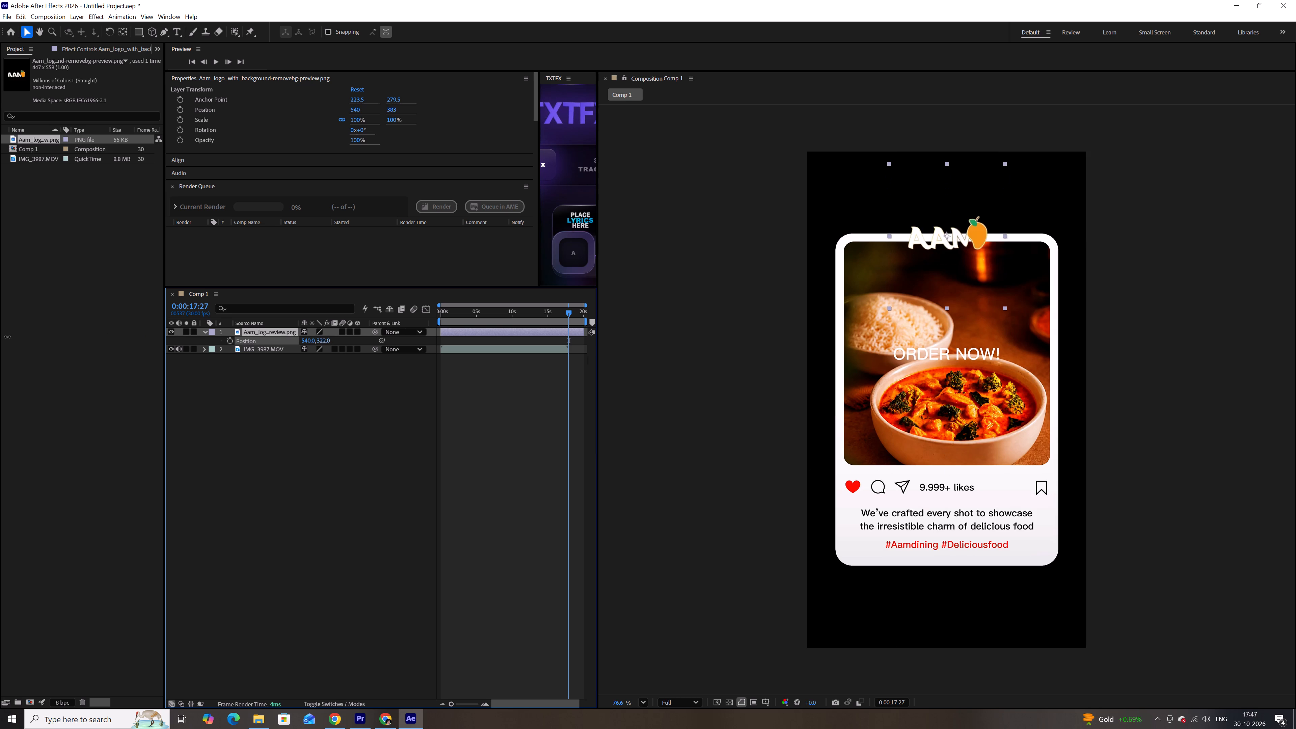
{"action": "left_click_drag", "start_coordinate": [7, 337], "coordinate": [0, 338]}
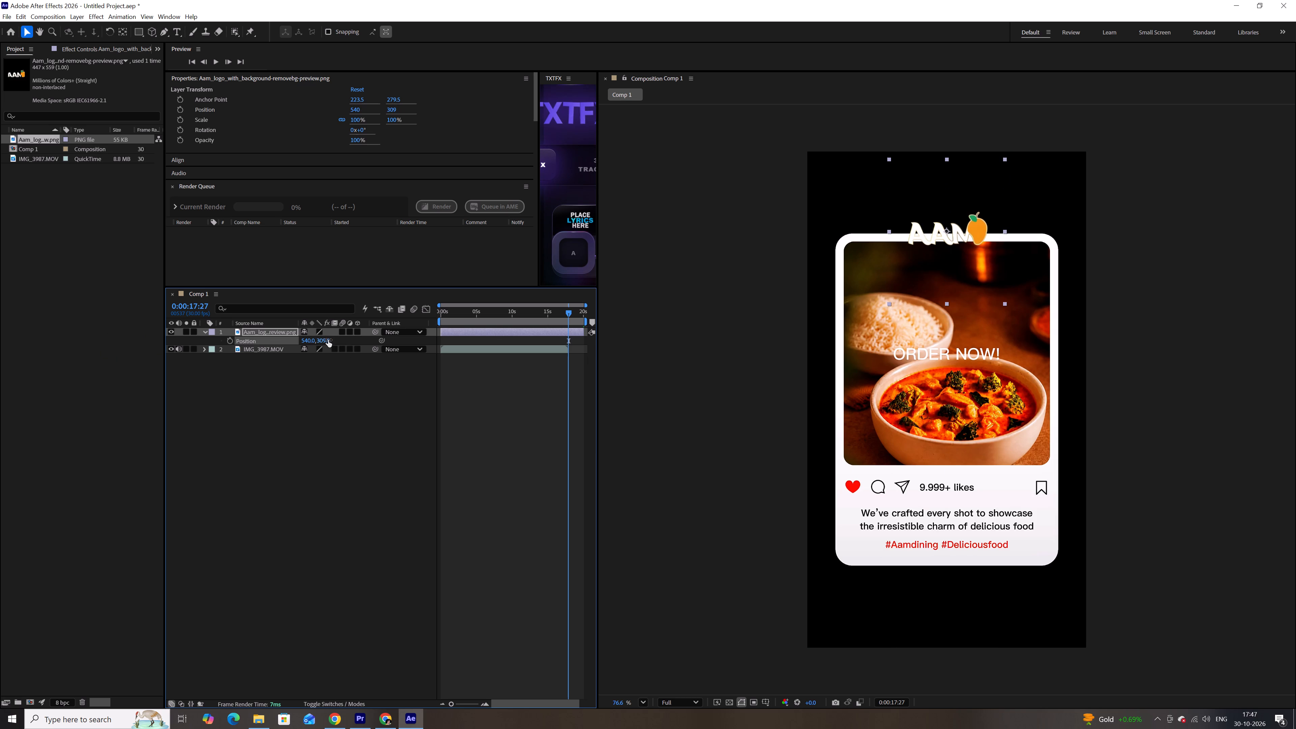
{"action": "left_click_drag", "start_coordinate": [328, 340], "coordinate": [261, 341]}
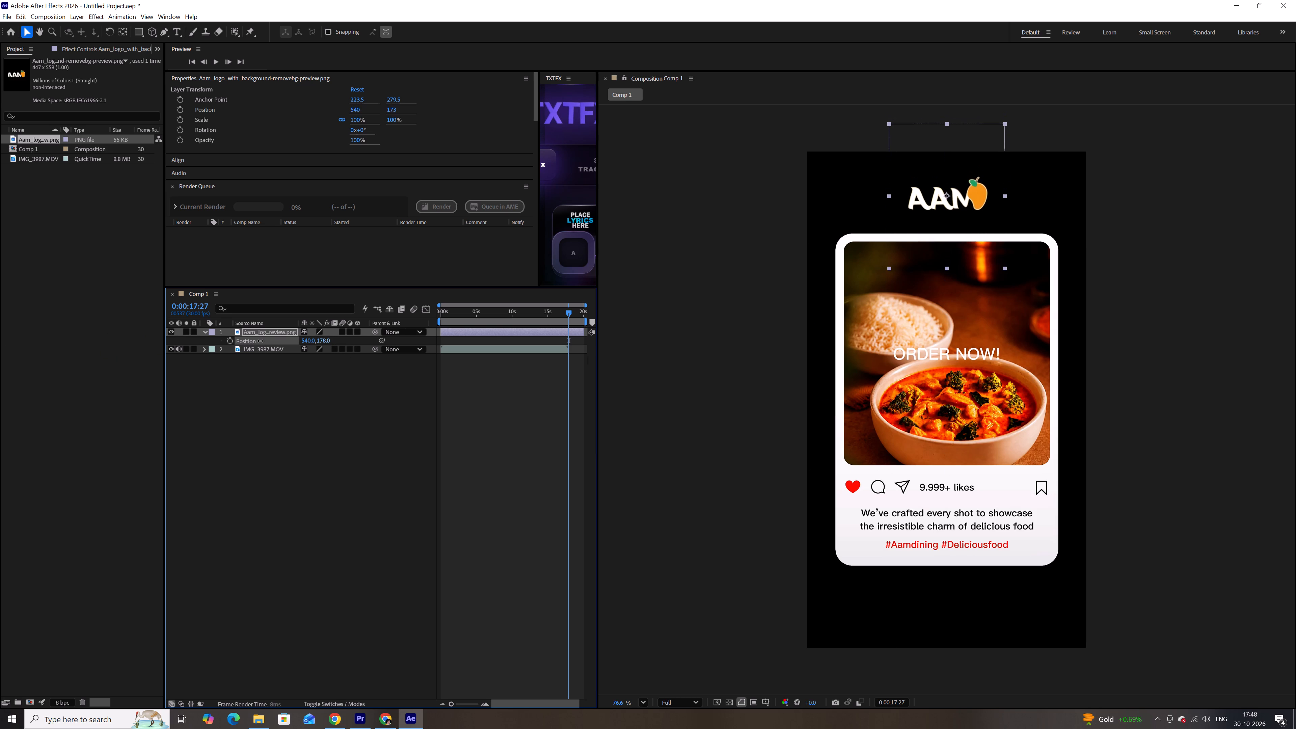
{"action": "left_click_drag", "start_coordinate": [261, 341], "coordinate": [249, 340]}
{"action": "left_click", "coordinate": [503, 375]}
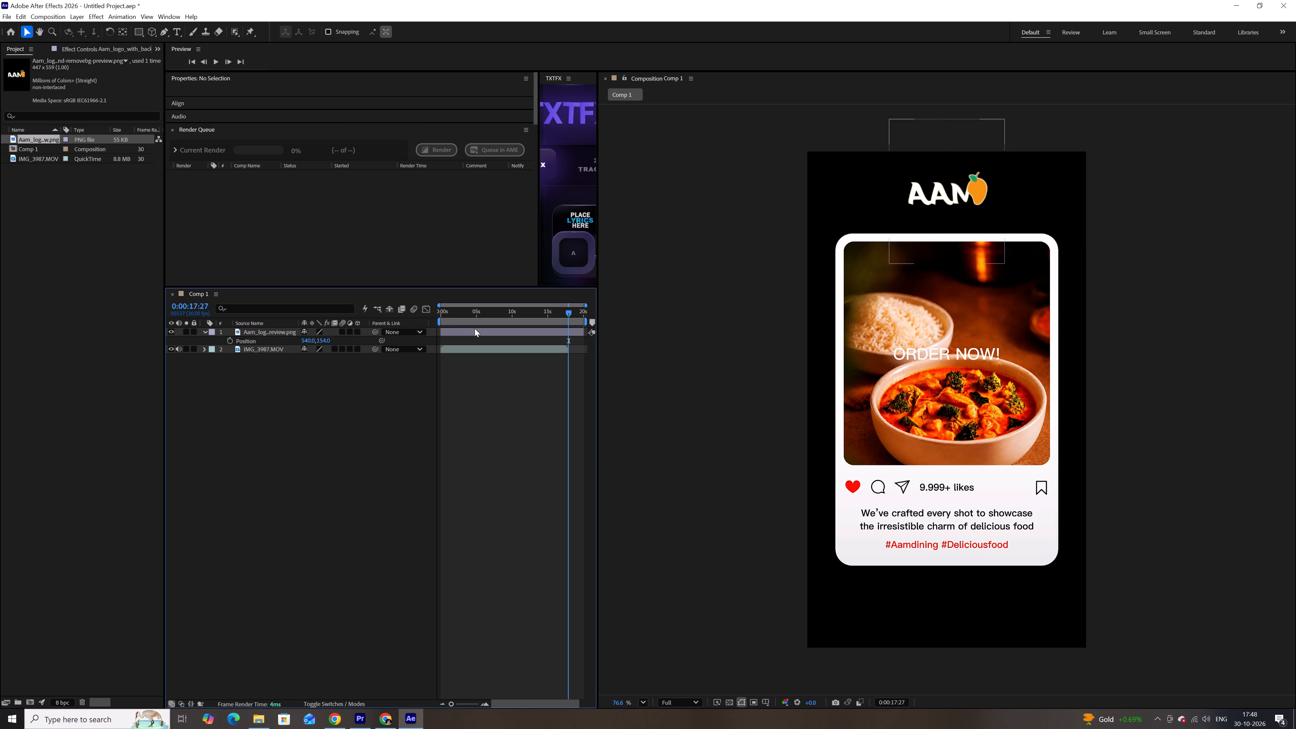
Keyframe the logo layer's Opacity from 0% at 0:00:00:00 to 100% at 0:00:00:12.
{"action": "left_click_drag", "start_coordinate": [454, 313], "coordinate": [411, 310]}
{"action": "left_click", "coordinate": [455, 333]}
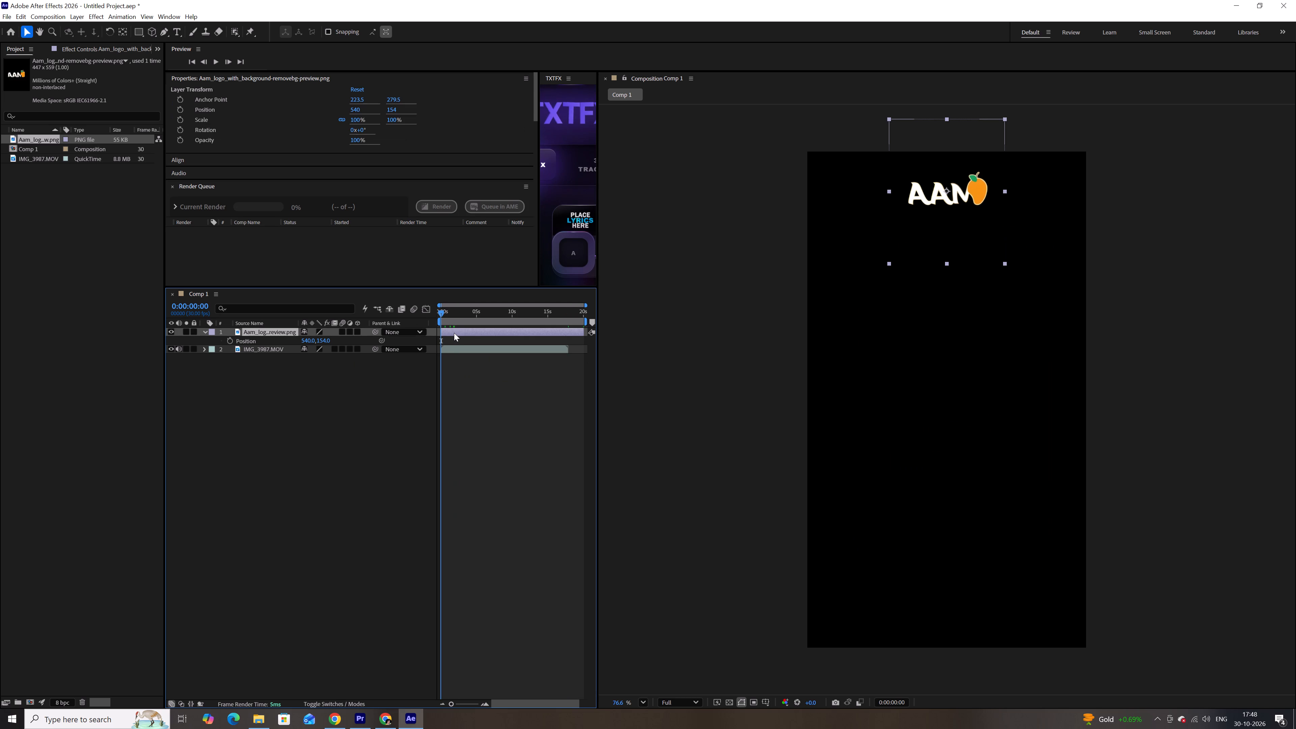
{"action": "key", "text": "t"}
{"action": "left_click_drag", "start_coordinate": [308, 343], "coordinate": [218, 342]}
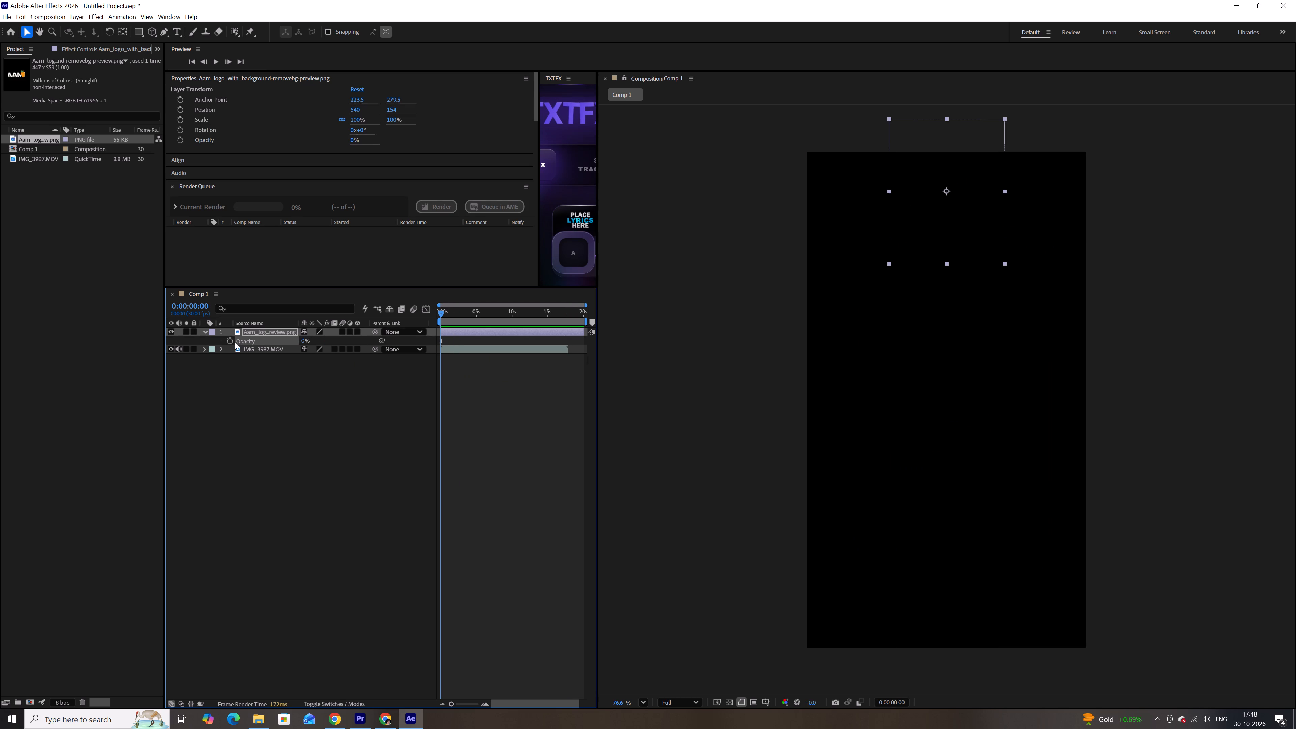
{"action": "left_click", "coordinate": [232, 340]}
{"action": "key", "text": "space"}
{"action": "key", "text": "space"}
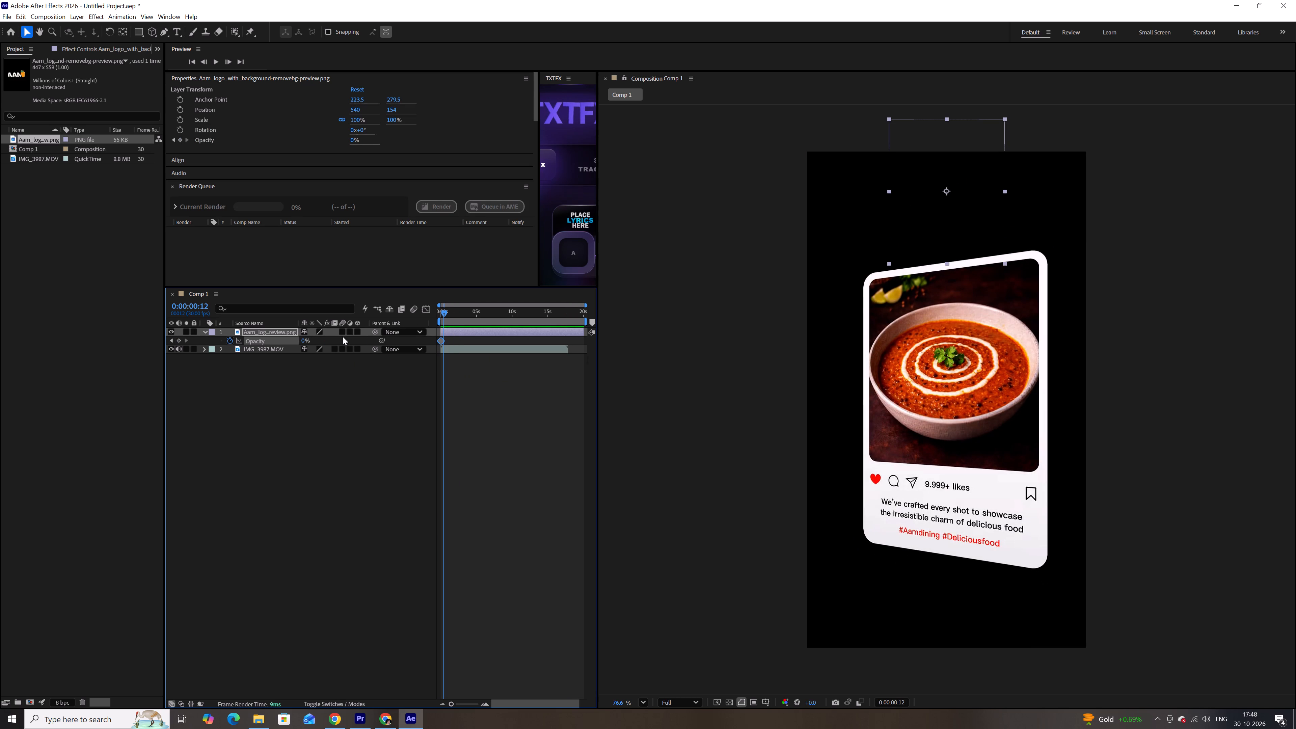
{"action": "left_click_drag", "start_coordinate": [303, 341], "coordinate": [494, 337]}
Play back the logo's fade-in from the start of the composition.
{"action": "left_click_drag", "start_coordinate": [446, 312], "coordinate": [423, 308]}
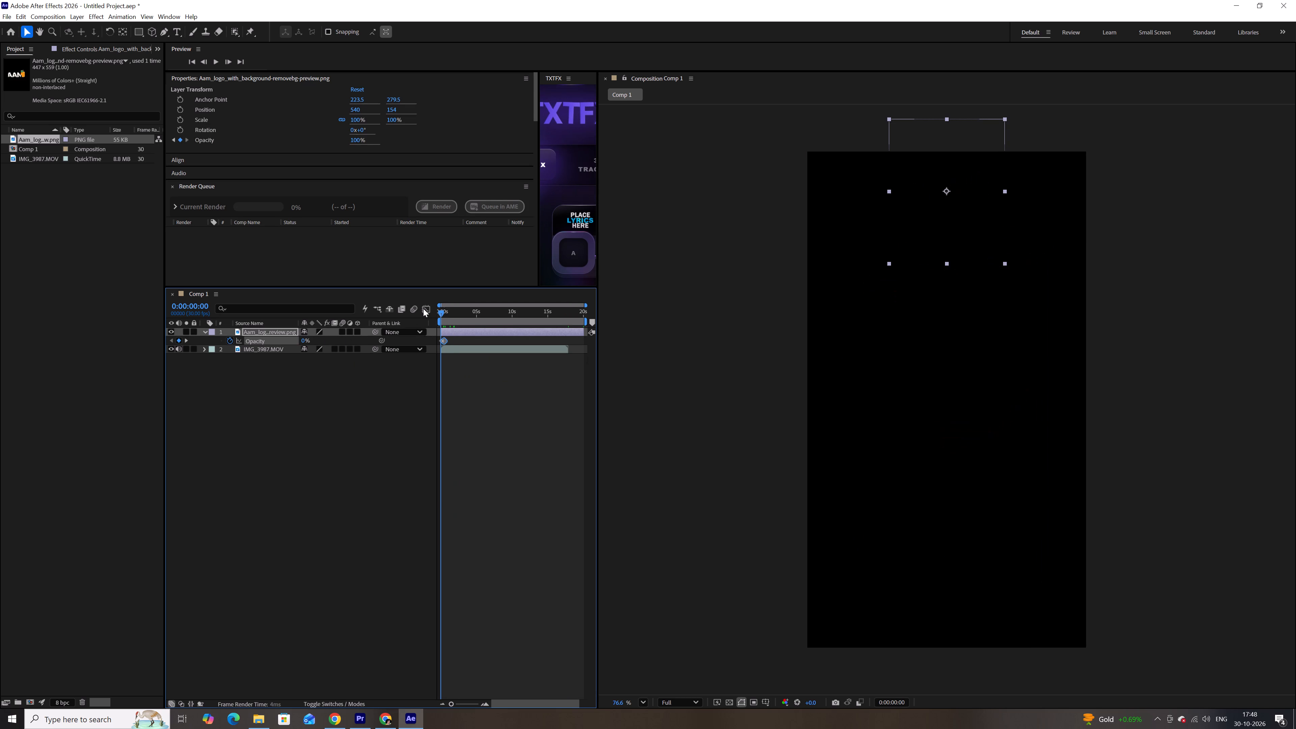
{"action": "left_click_drag", "start_coordinate": [423, 308], "coordinate": [421, 308]}
{"action": "key", "text": "space"}
{"action": "key", "text": "space"}
{"action": "left_click_drag", "start_coordinate": [447, 312], "coordinate": [426, 312]}
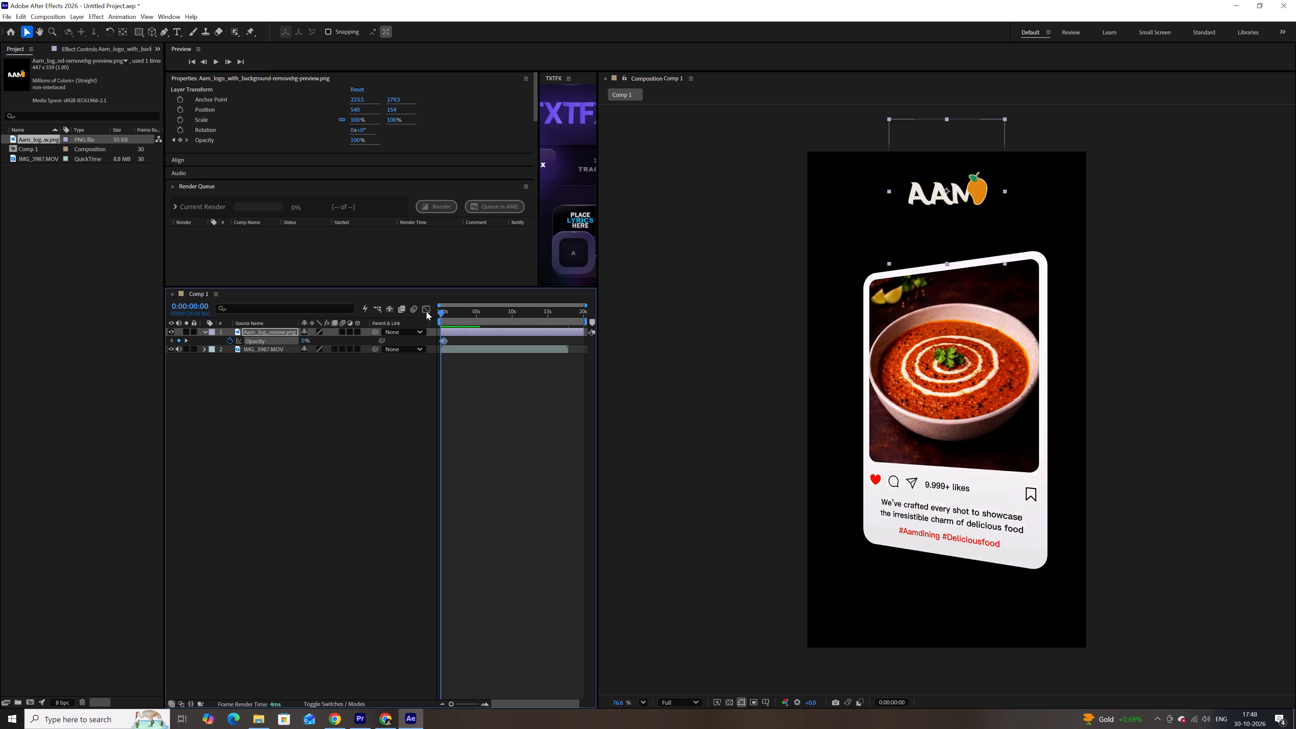
{"action": "left_click_drag", "start_coordinate": [426, 312], "coordinate": [424, 312]}
{"action": "key", "text": "space"}
{"action": "key", "text": "space"}
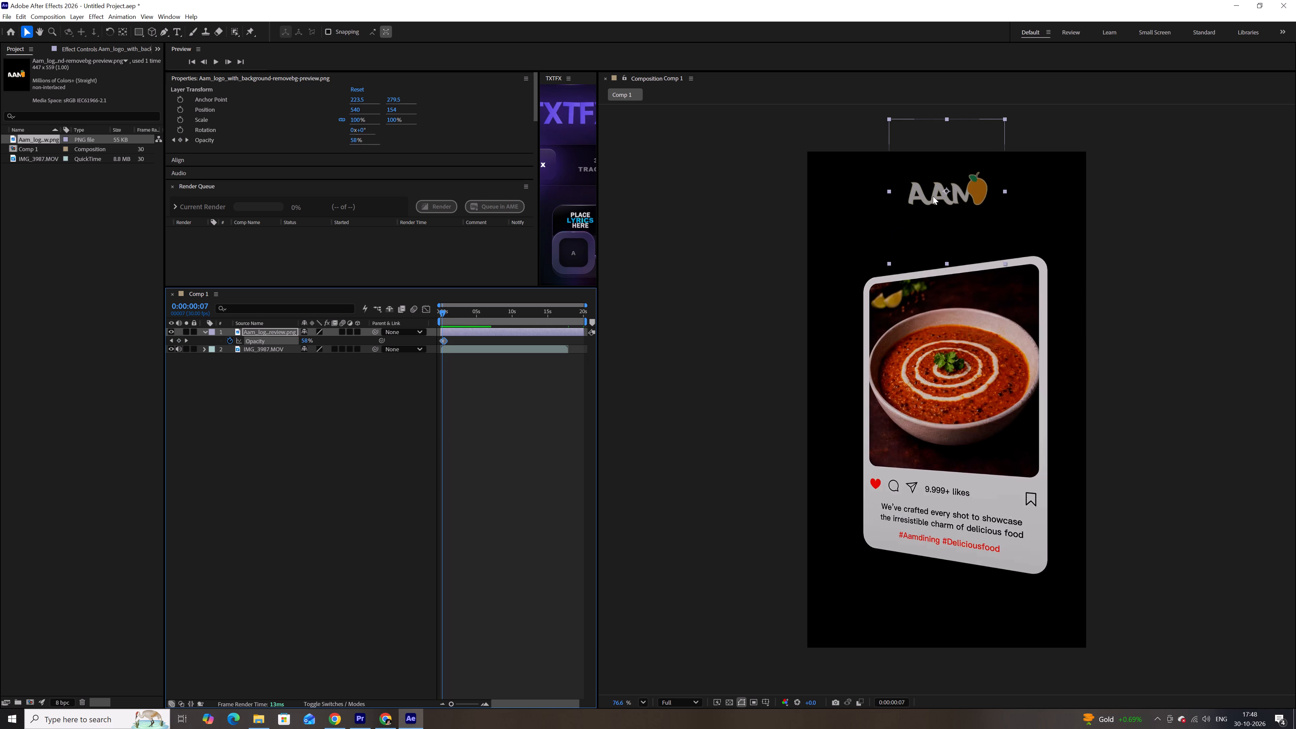
Keyframe the logo's Position from 540, 297 at 0:00:00:00 to 540, 192 at 0:00:00:11 so it rises into place.
{"action": "scroll", "coordinate": [933, 196], "scroll_direction": "up", "scroll_amount": 2, "text": "alt"}
{"action": "scroll", "coordinate": [943, 167], "scroll_direction": "up", "scroll_amount": 1}
{"action": "key", "text": "space"}
{"action": "key", "text": "space"}
{"action": "key", "text": "space"}
{"action": "key", "text": "space"}
{"action": "key", "text": "space"}
{"action": "key", "text": "space"}
{"action": "key", "text": "space"}
{"action": "key", "text": "space"}
{"action": "key", "text": "space"}
{"action": "key", "text": "space"}
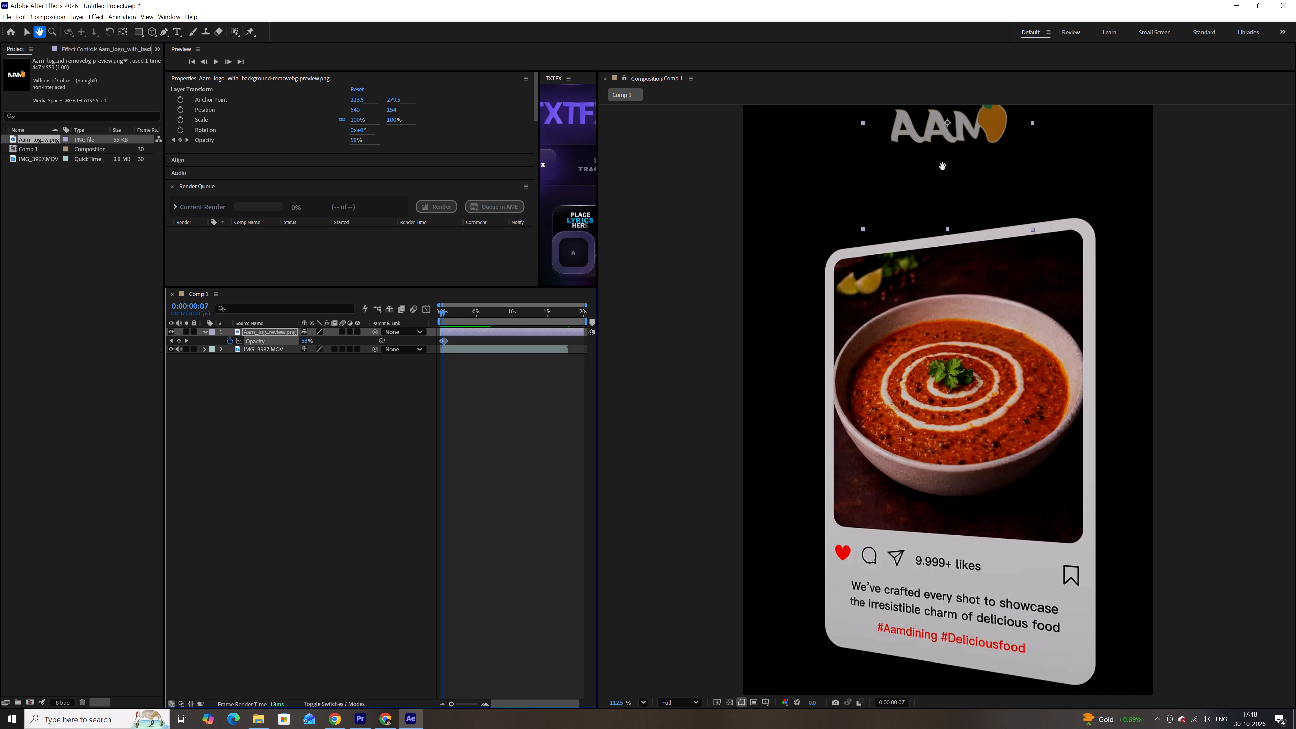
{"action": "left_click_drag", "start_coordinate": [943, 167], "coordinate": [949, 289]}
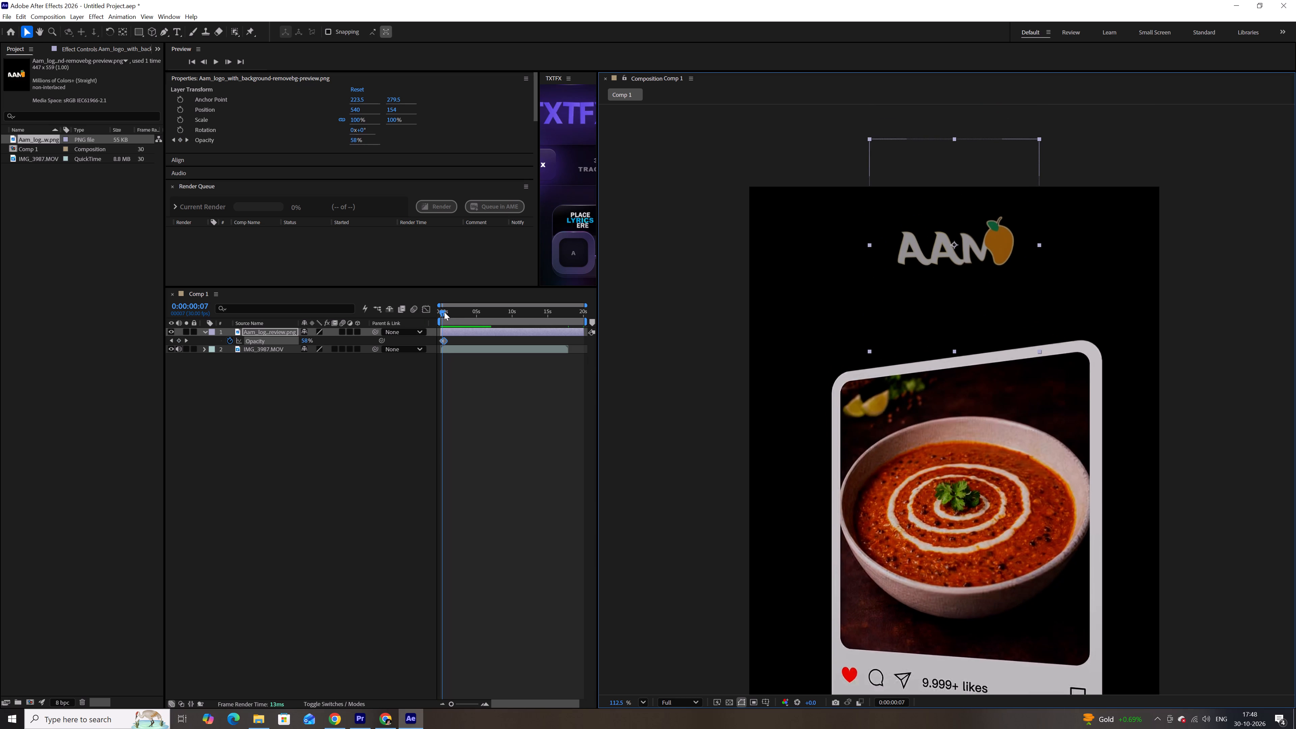
{"action": "left_click_drag", "start_coordinate": [444, 312], "coordinate": [426, 310]}
{"action": "key", "text": "p"}
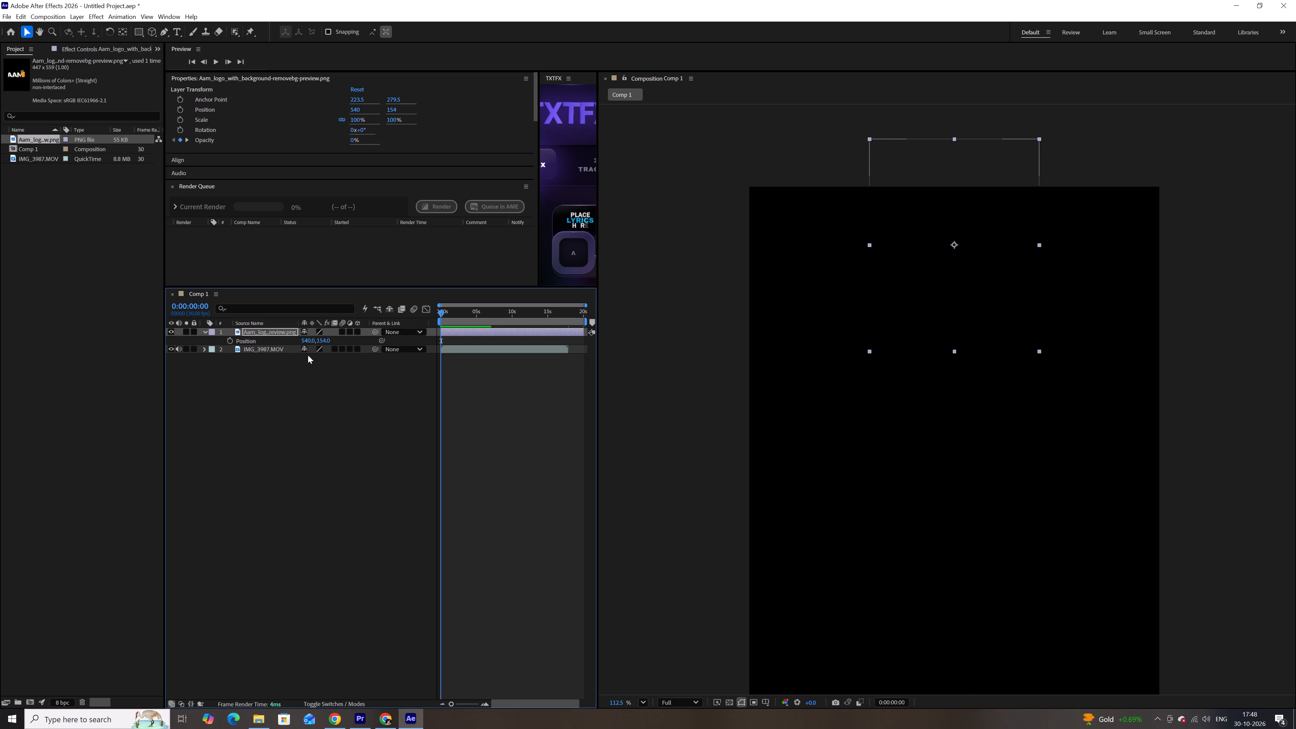
{"action": "left_click", "coordinate": [233, 342]}
{"action": "left_click_drag", "start_coordinate": [324, 341], "coordinate": [395, 342]}
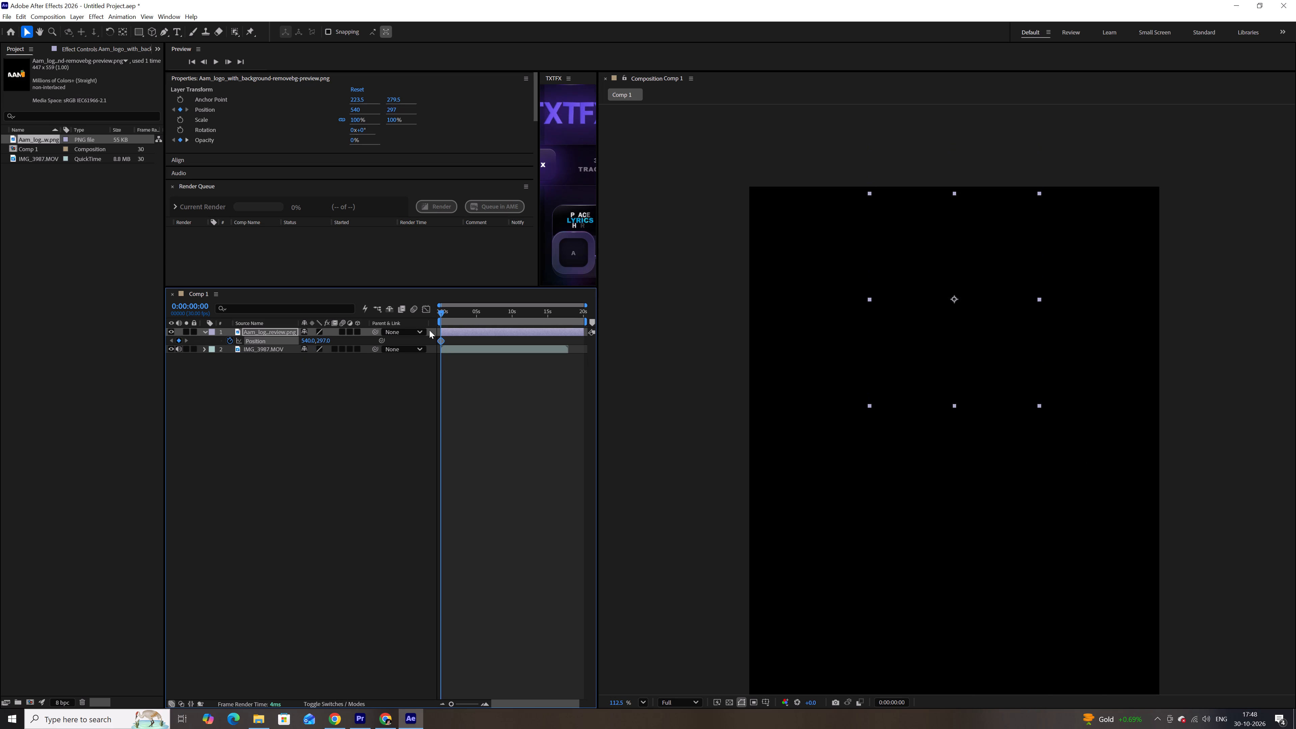
{"action": "left_click_drag", "start_coordinate": [441, 314], "coordinate": [447, 316]}
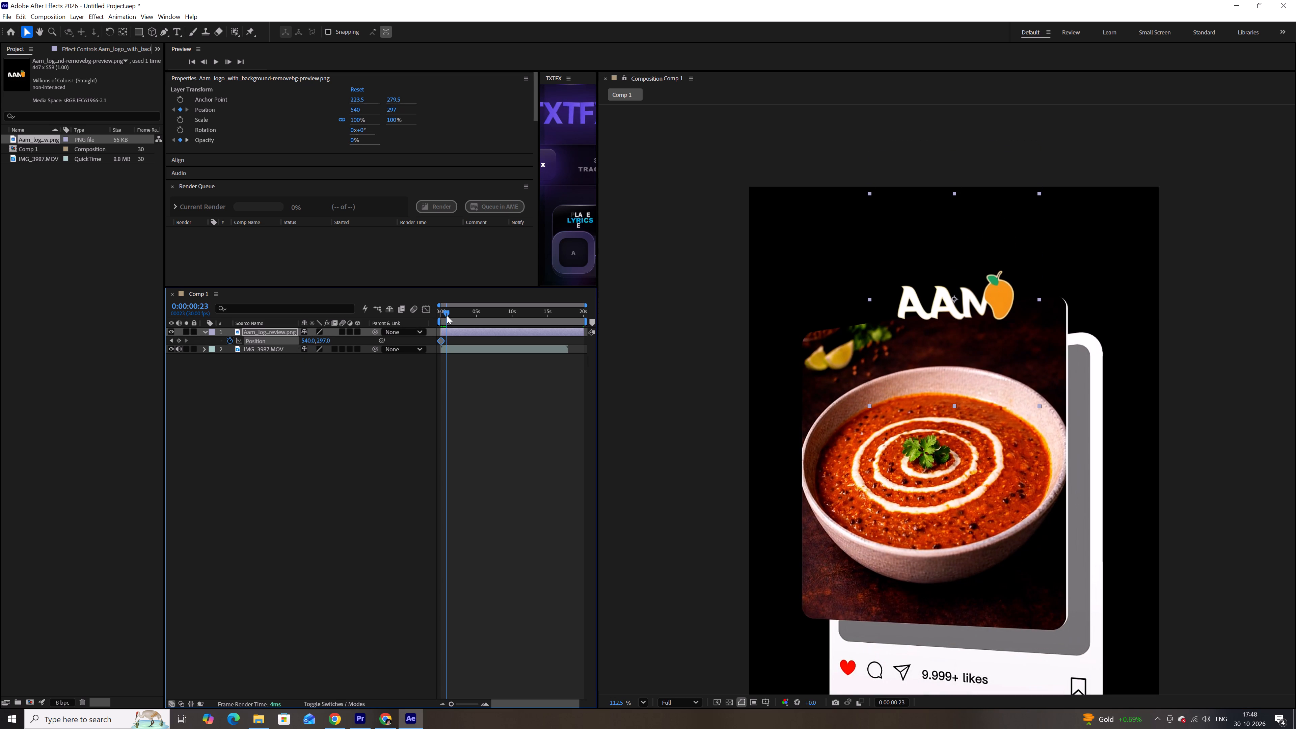
{"action": "left_click_drag", "start_coordinate": [447, 316], "coordinate": [444, 317]}
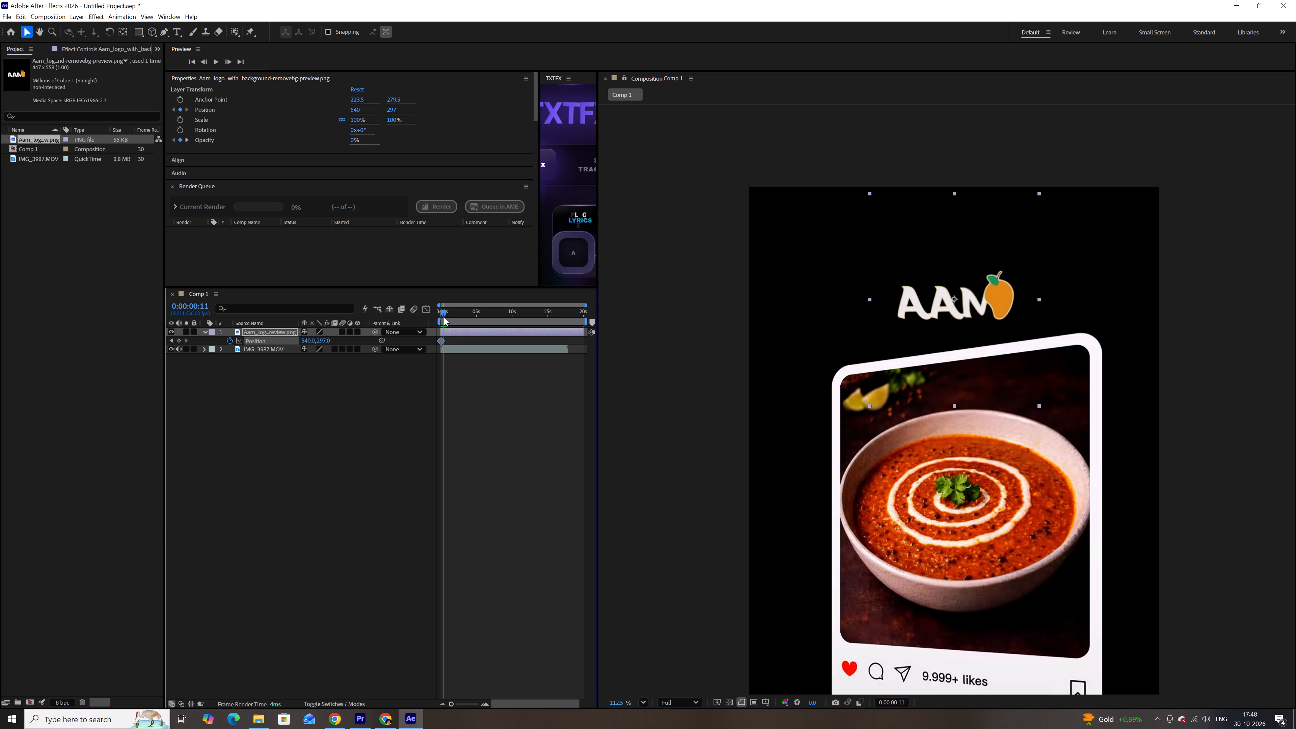
{"action": "left_click_drag", "start_coordinate": [444, 317], "coordinate": [445, 318]}
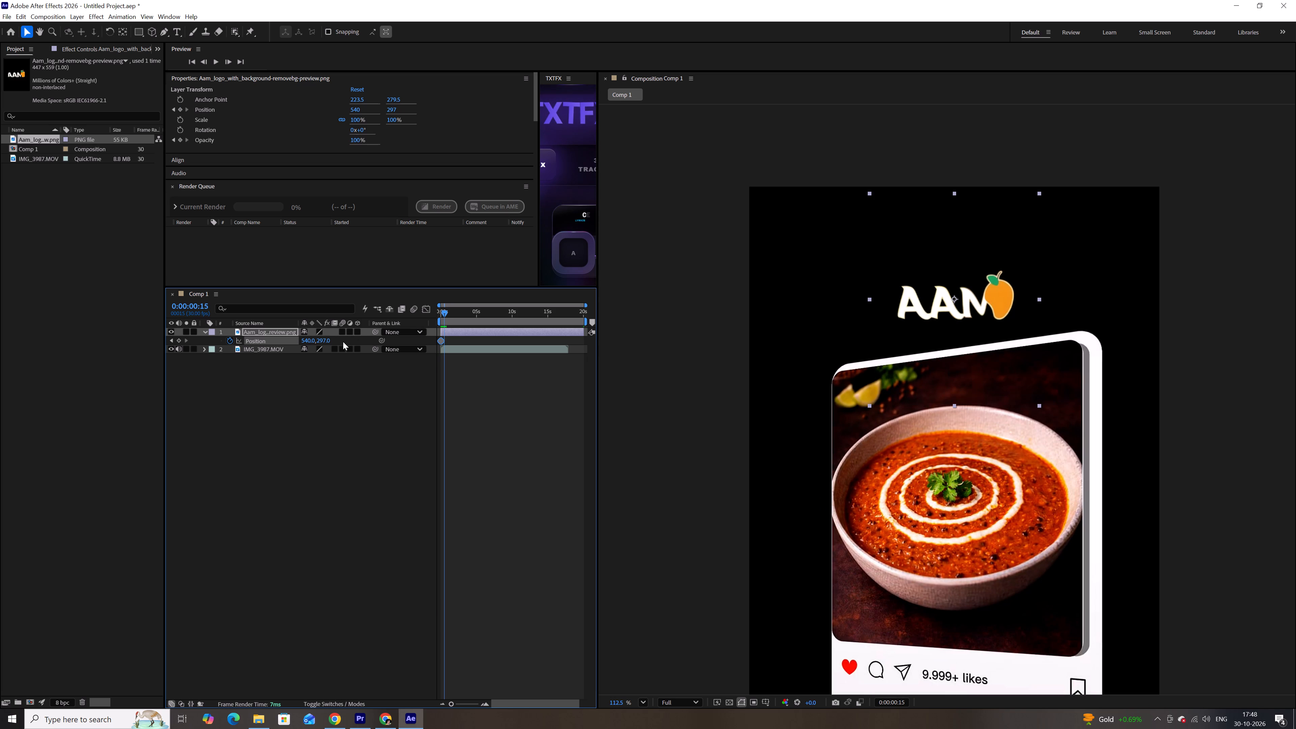
{"action": "left_click", "coordinate": [444, 313]}
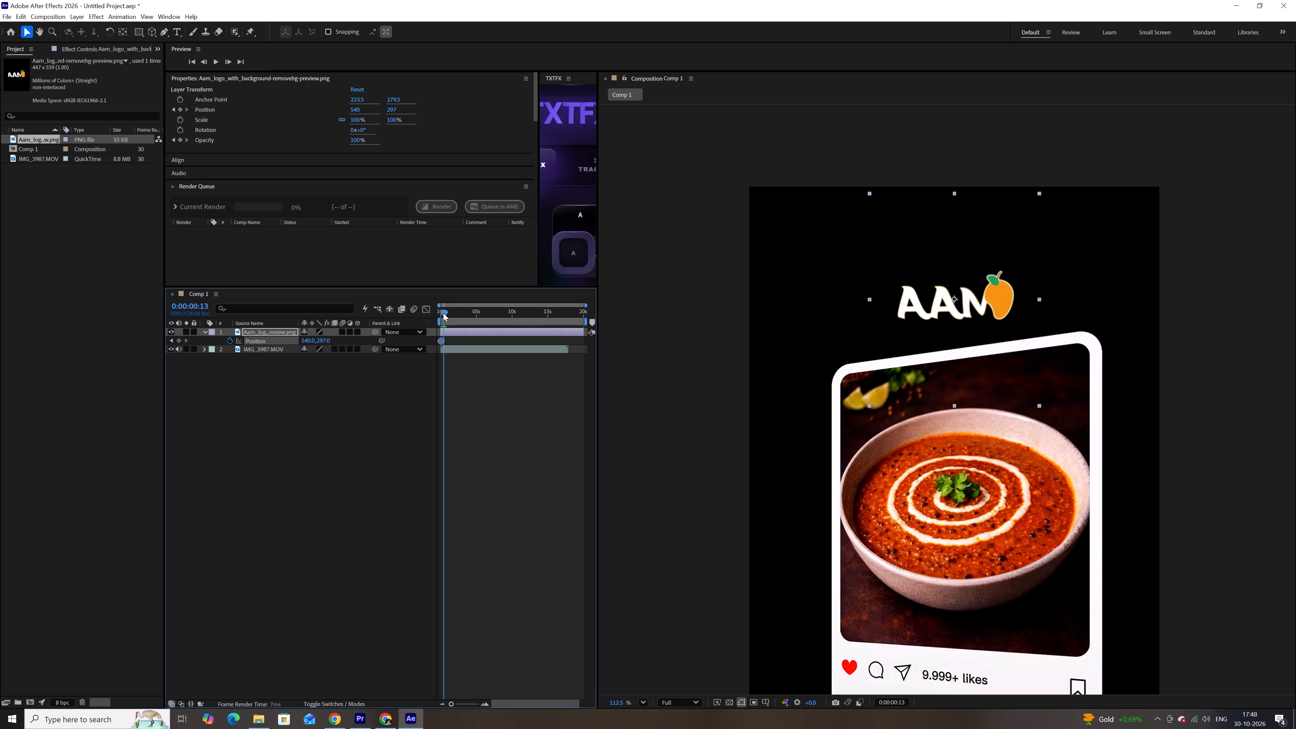
{"action": "left_click_drag", "start_coordinate": [326, 341], "coordinate": [316, 341]}
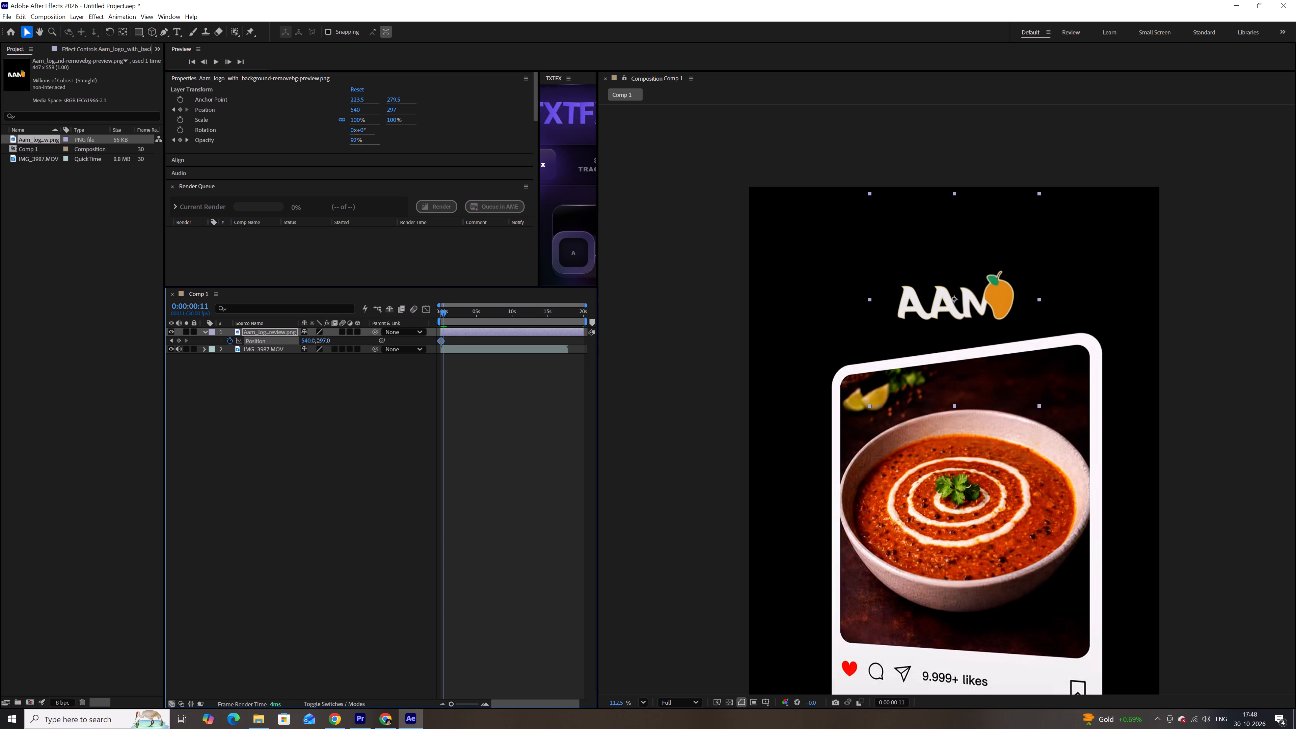
{"action": "left_click_drag", "start_coordinate": [316, 341], "coordinate": [274, 339]}
{"action": "left_click_drag", "start_coordinate": [451, 314], "coordinate": [431, 314]}
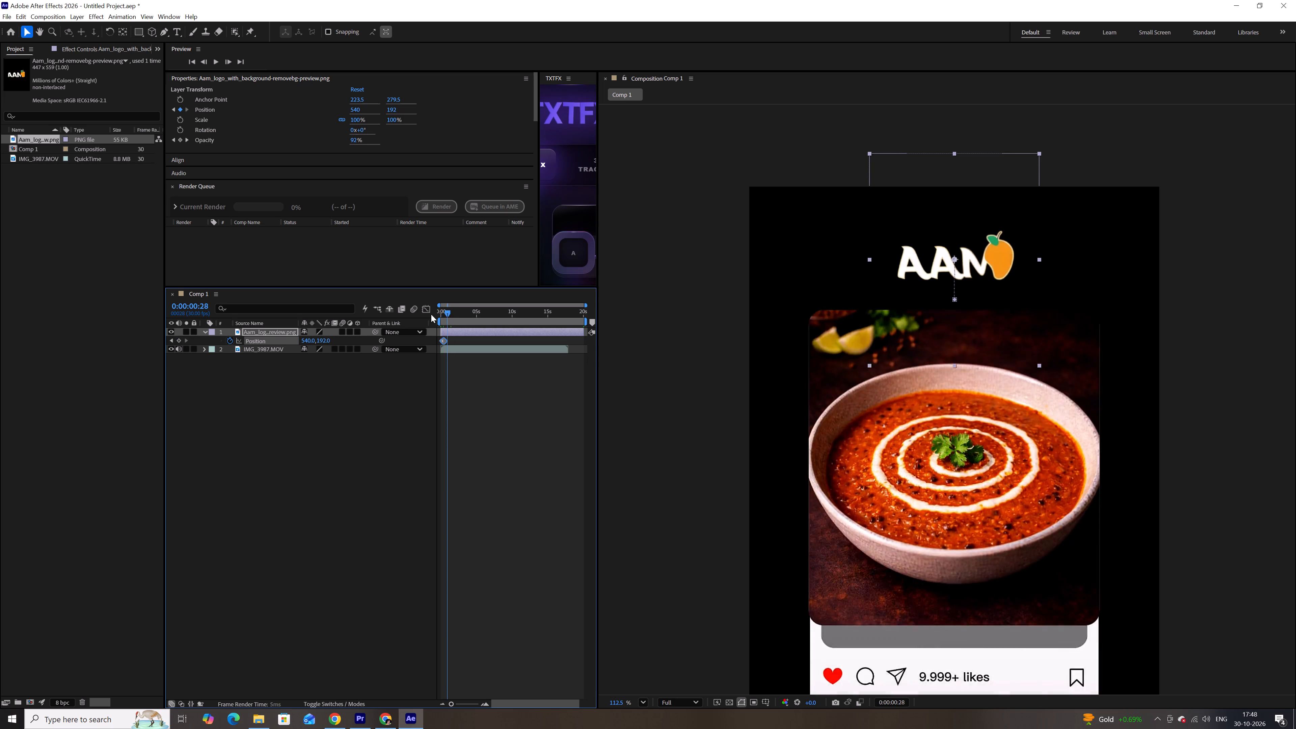
{"action": "left_click_drag", "start_coordinate": [431, 314], "coordinate": [423, 314]}
Apply Easy Ease to both logo Position keyframes and lengthen the first keyframe's outgoing handle in the speed graph.
{"action": "left_click_drag", "start_coordinate": [463, 339], "coordinate": [413, 340]}
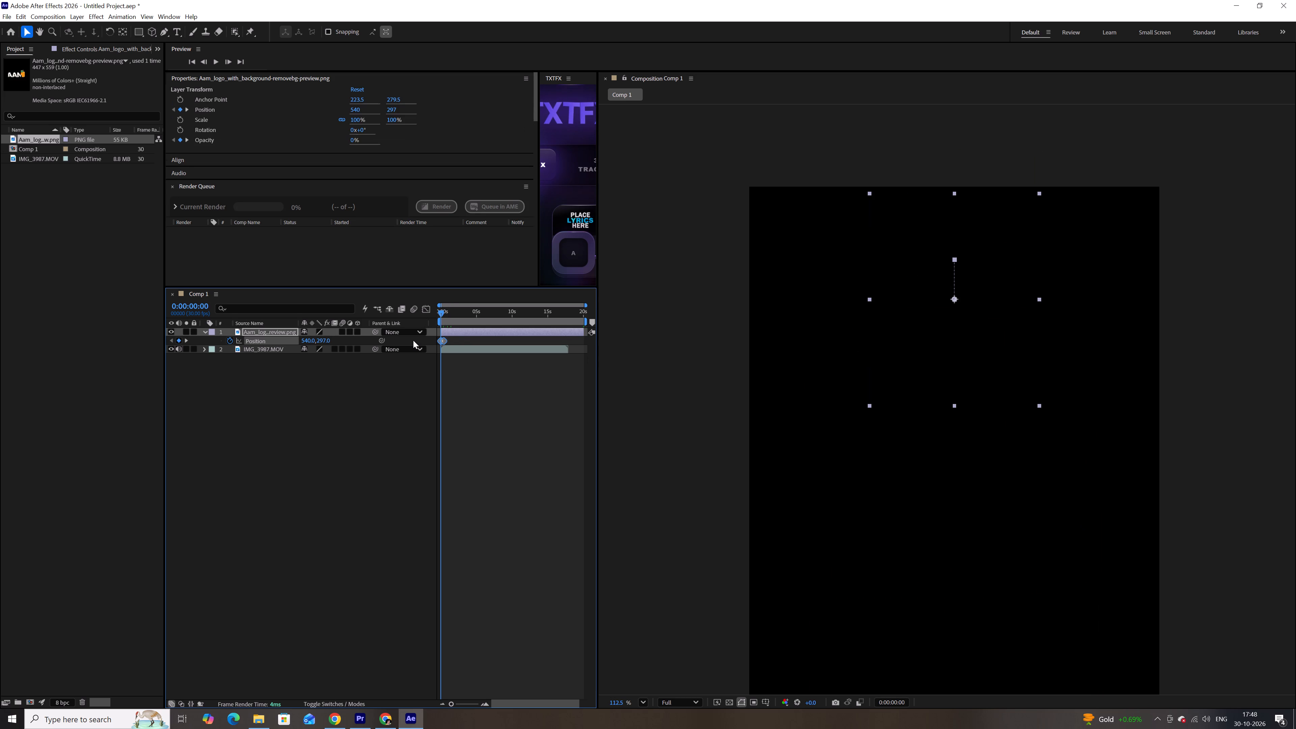
{"action": "key", "text": "F9"}
{"action": "left_click", "coordinate": [422, 312]}
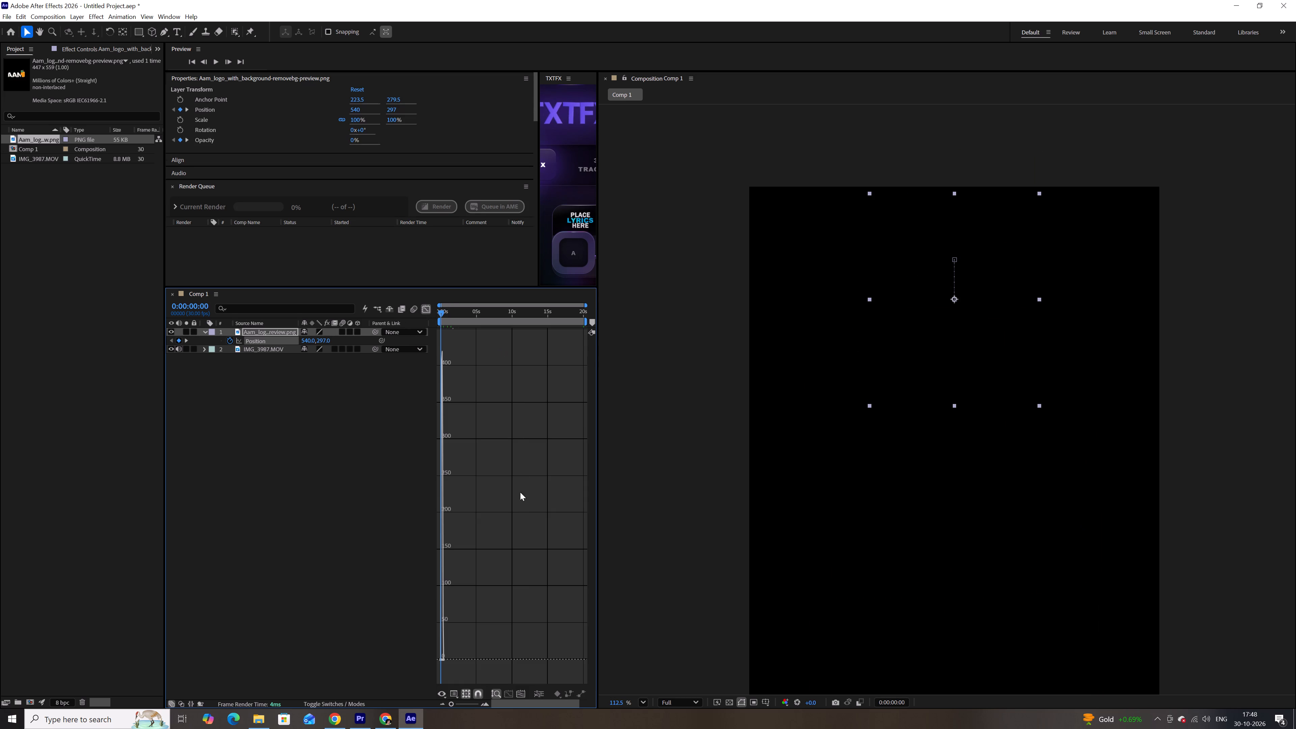
{"action": "left_click_drag", "start_coordinate": [529, 514], "coordinate": [419, 675]}
{"action": "scroll", "coordinate": [465, 656], "scroll_direction": "up", "scroll_amount": 5, "text": "alt"}
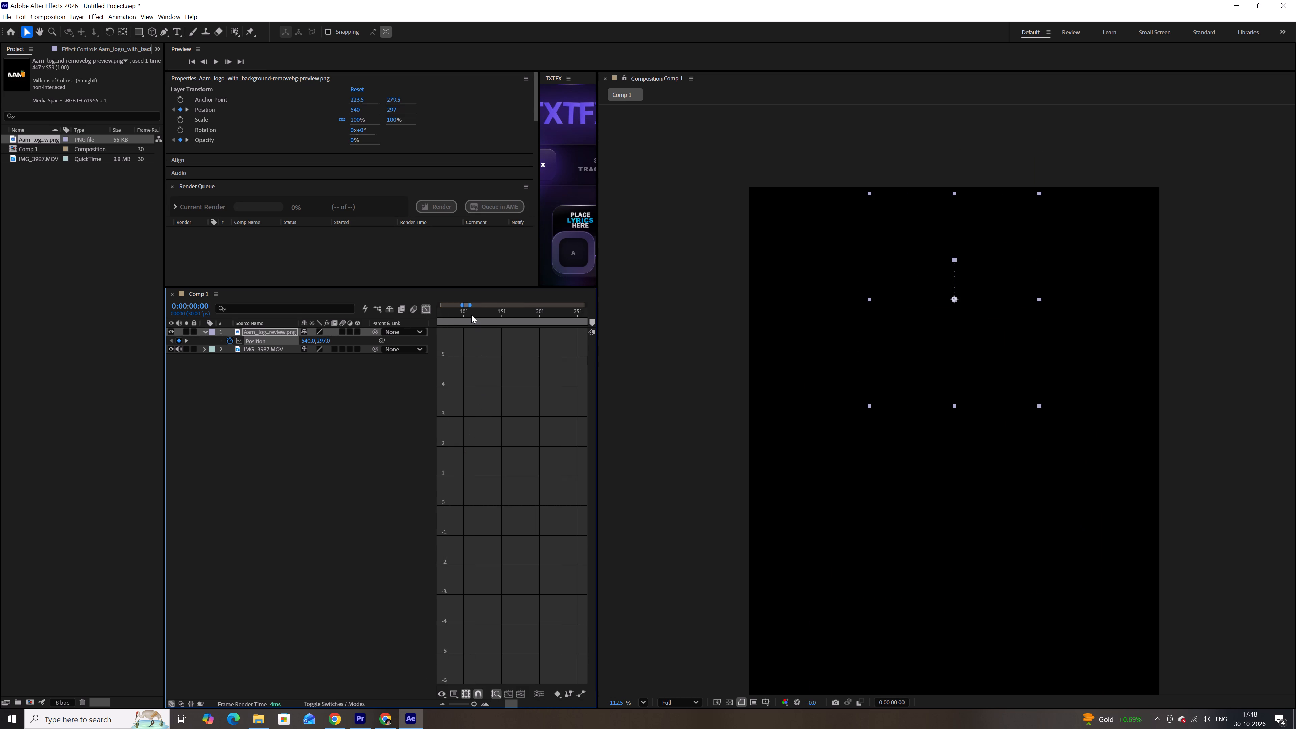
{"action": "left_click_drag", "start_coordinate": [471, 315], "coordinate": [393, 325]}
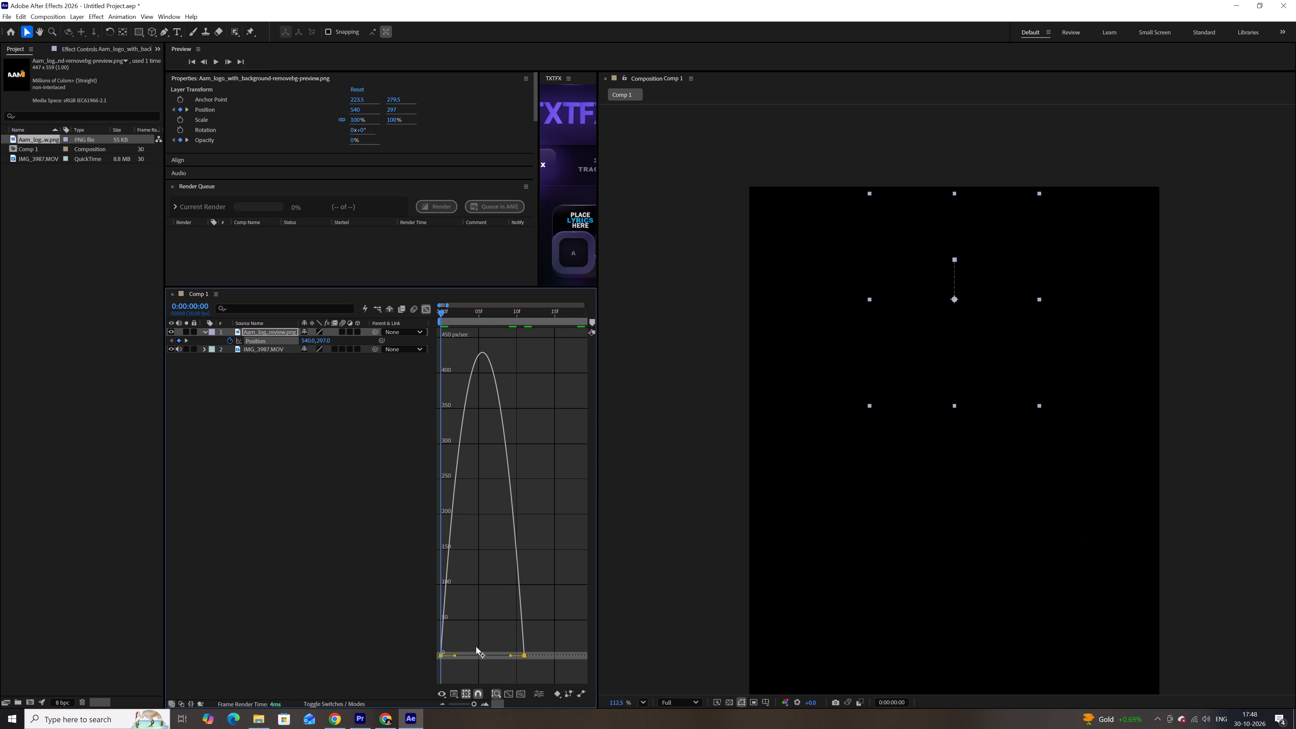
{"action": "left_click_drag", "start_coordinate": [456, 656], "coordinate": [504, 656]}
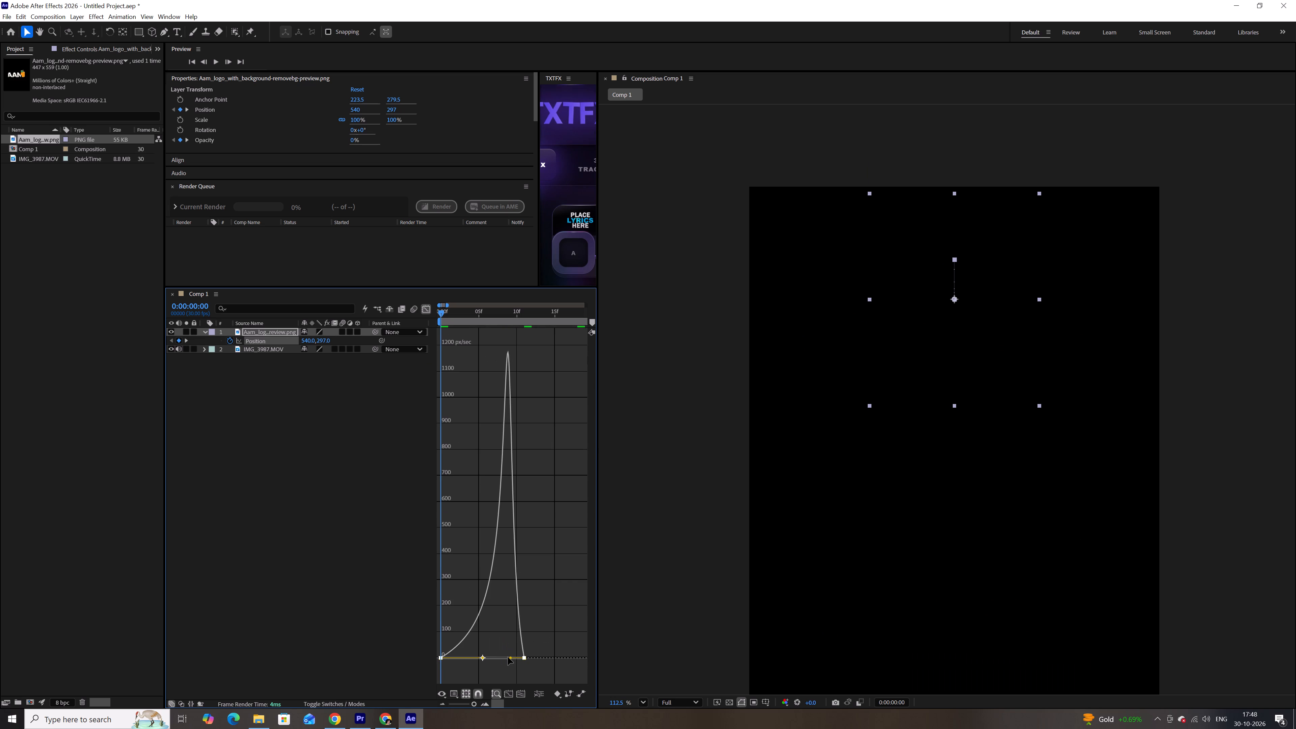
Lengthen the incoming handle of the logo's second Position keyframe in the speed graph and return to the layer-bar view.
{"action": "left_click_drag", "start_coordinate": [509, 658], "coordinate": [493, 655]}
{"action": "left_click", "coordinate": [425, 311]}
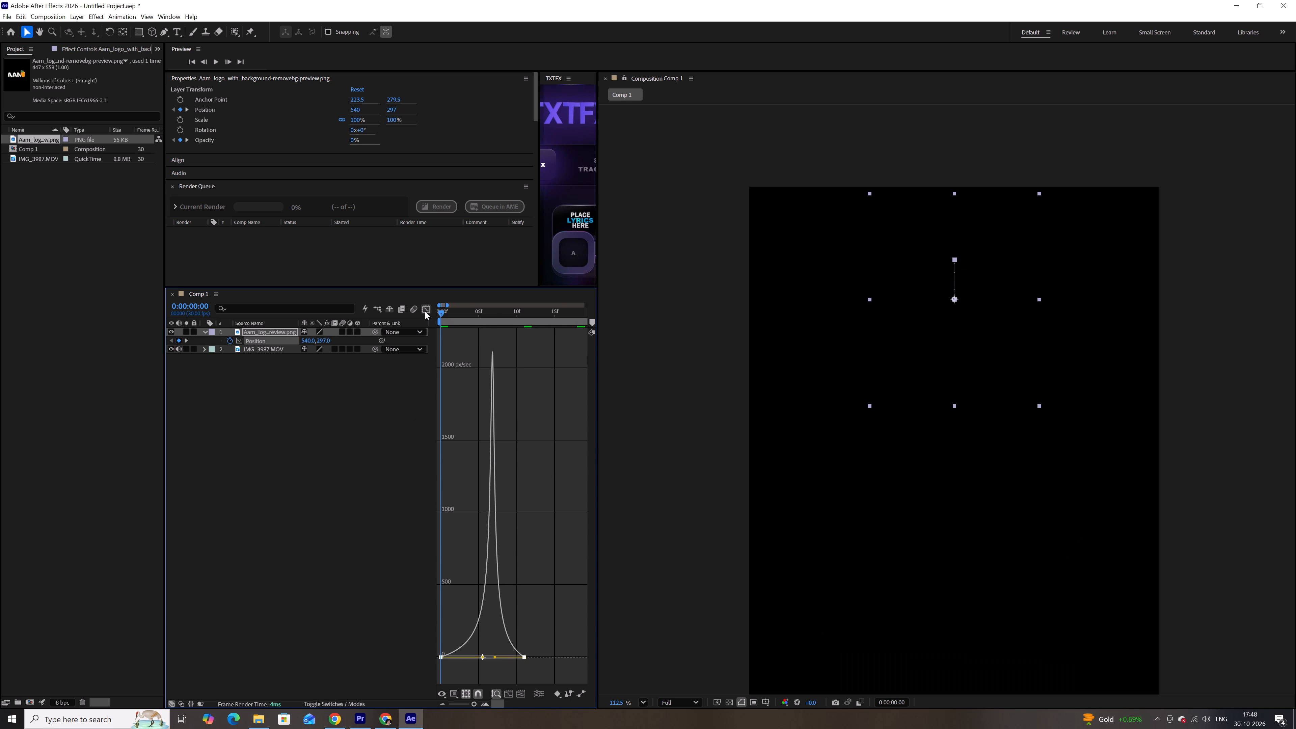
Play back the logo's eased rise from the start of the composition.
{"action": "left_click_drag", "start_coordinate": [470, 310], "coordinate": [414, 314]}
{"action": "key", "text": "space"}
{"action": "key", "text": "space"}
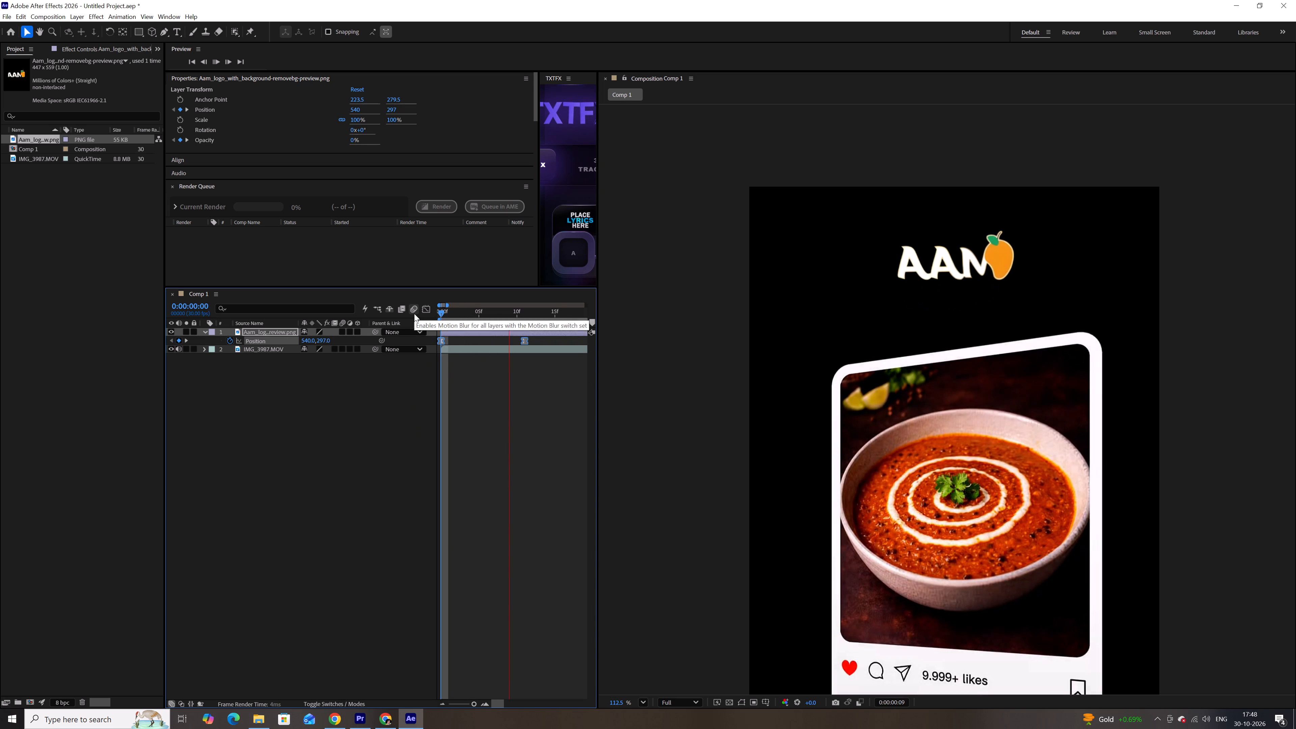
{"action": "scroll", "coordinate": [502, 375], "scroll_direction": "down", "scroll_amount": 5, "text": "alt"}
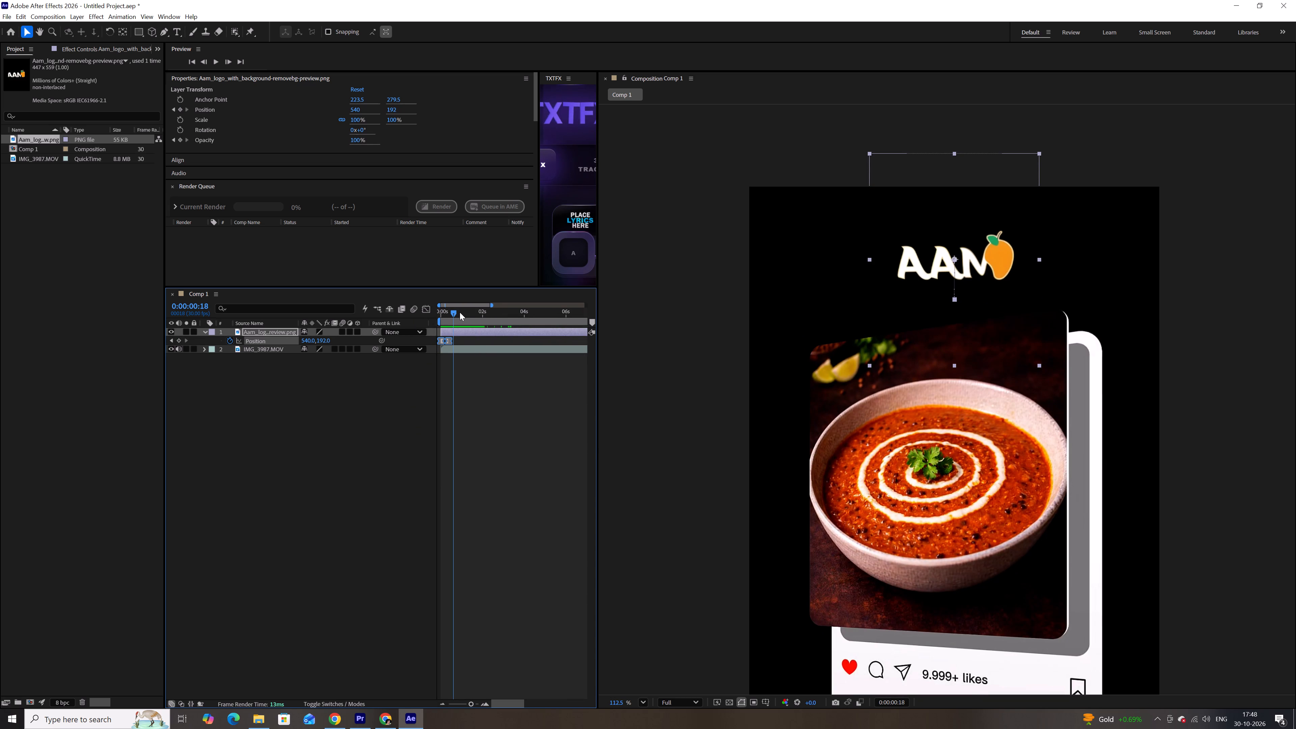
{"action": "scroll", "coordinate": [460, 312], "scroll_direction": "up", "scroll_amount": 3, "text": "alt"}
{"action": "left_click_drag", "start_coordinate": [460, 312], "coordinate": [403, 313]}
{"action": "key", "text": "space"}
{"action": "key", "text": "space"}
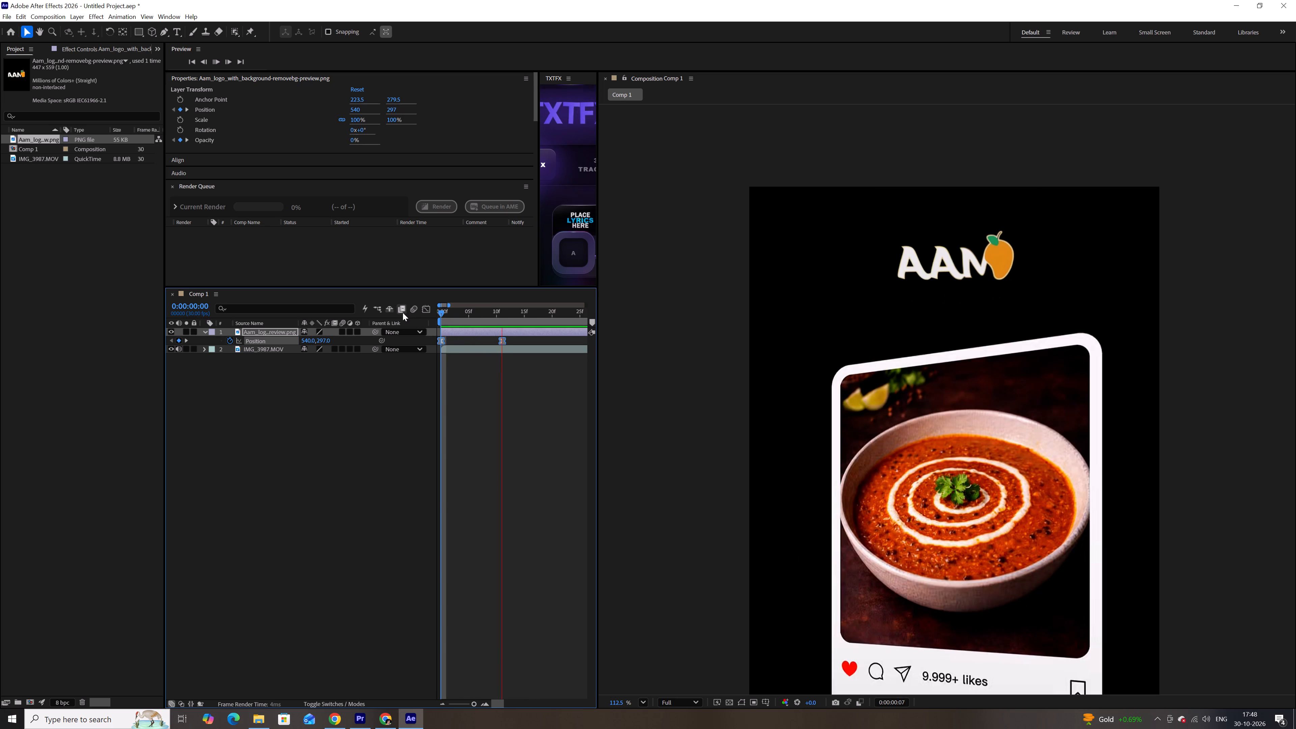
{"action": "left_click_drag", "start_coordinate": [457, 315], "coordinate": [432, 315]}
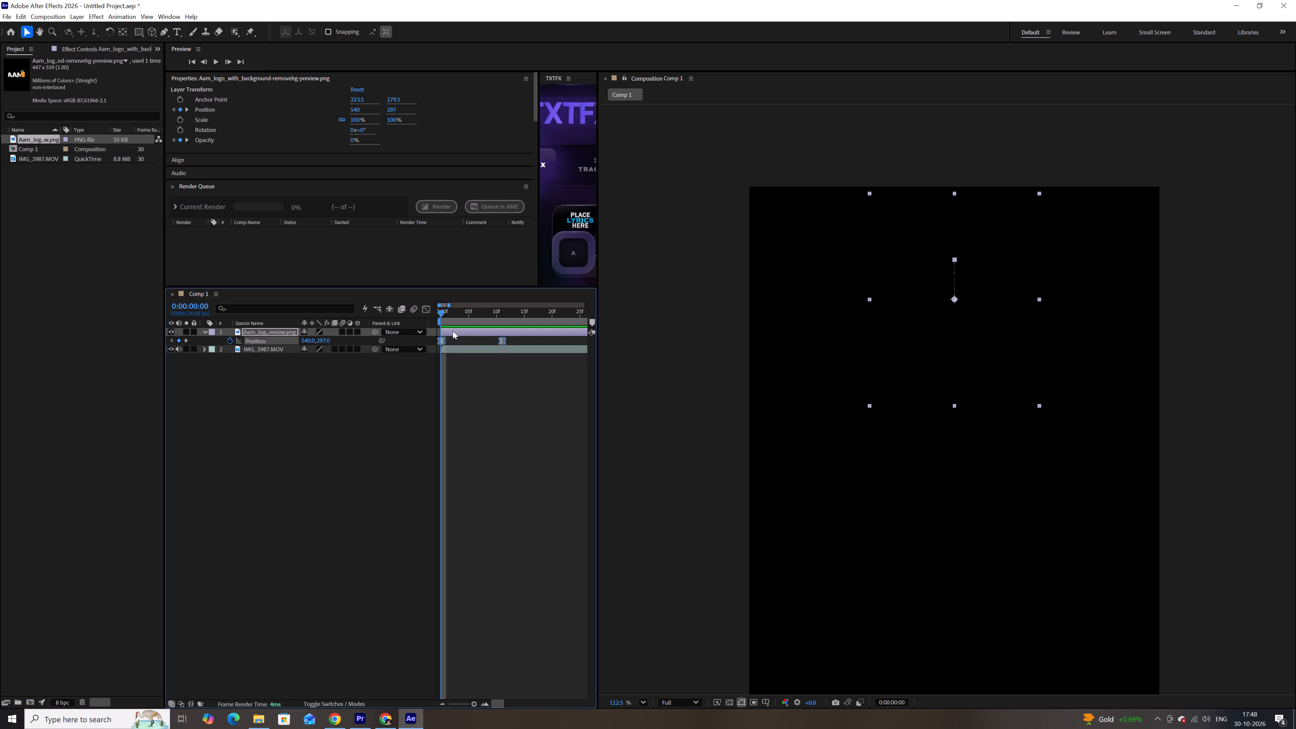
Move the logo's first Opacity keyframe to 0:00:00:02 and play back the fade-in.
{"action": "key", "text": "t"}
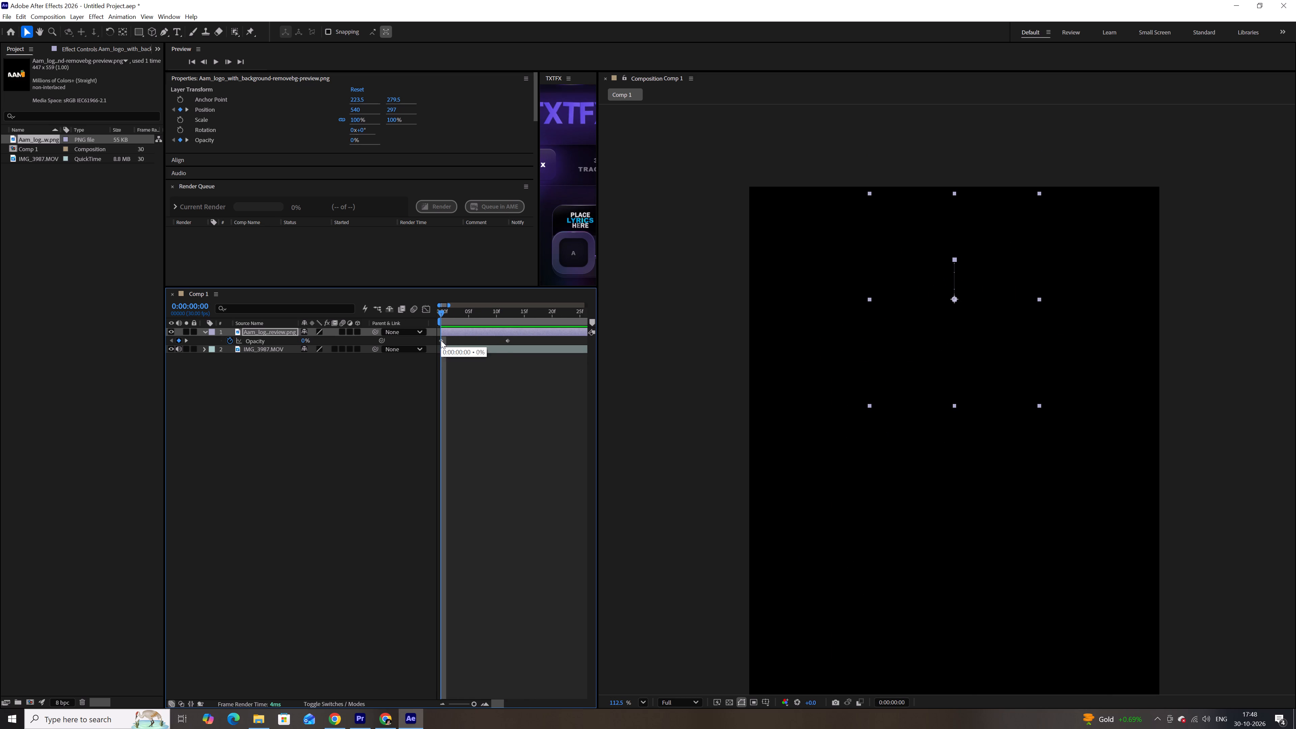
{"action": "left_click_drag", "start_coordinate": [441, 340], "coordinate": [450, 342]}
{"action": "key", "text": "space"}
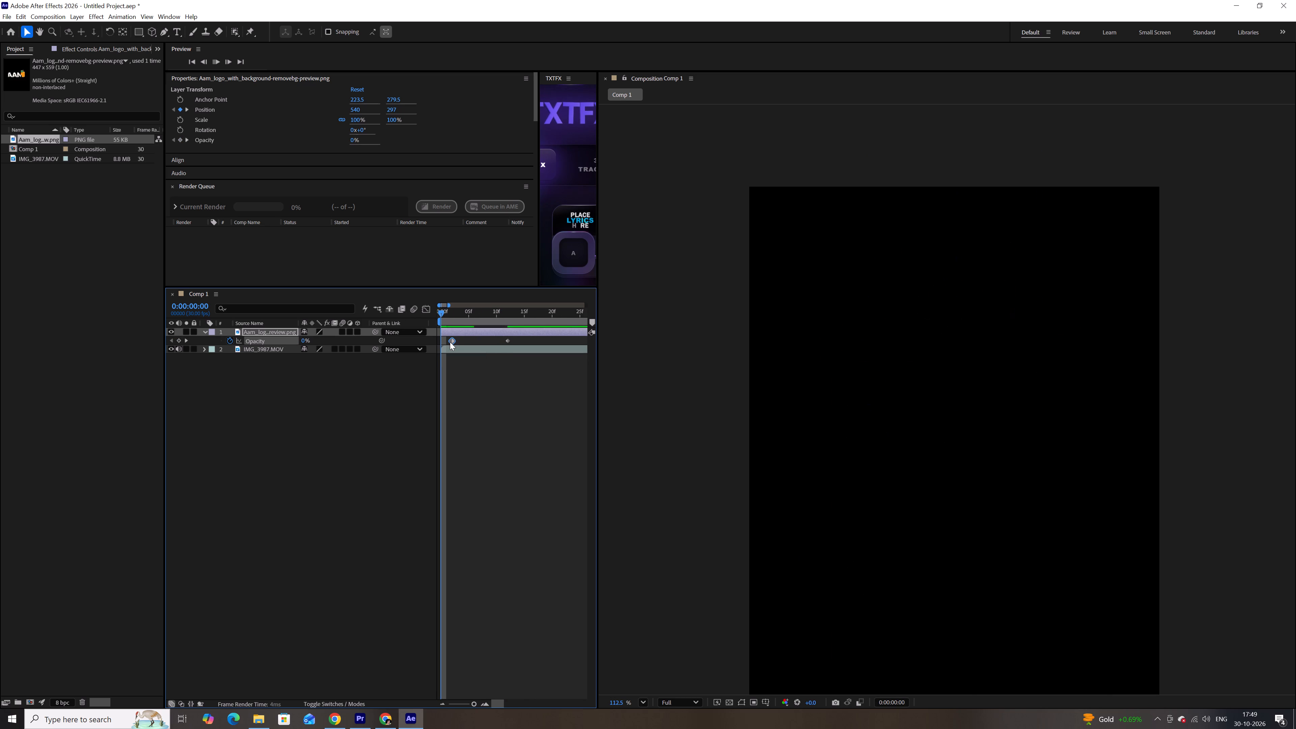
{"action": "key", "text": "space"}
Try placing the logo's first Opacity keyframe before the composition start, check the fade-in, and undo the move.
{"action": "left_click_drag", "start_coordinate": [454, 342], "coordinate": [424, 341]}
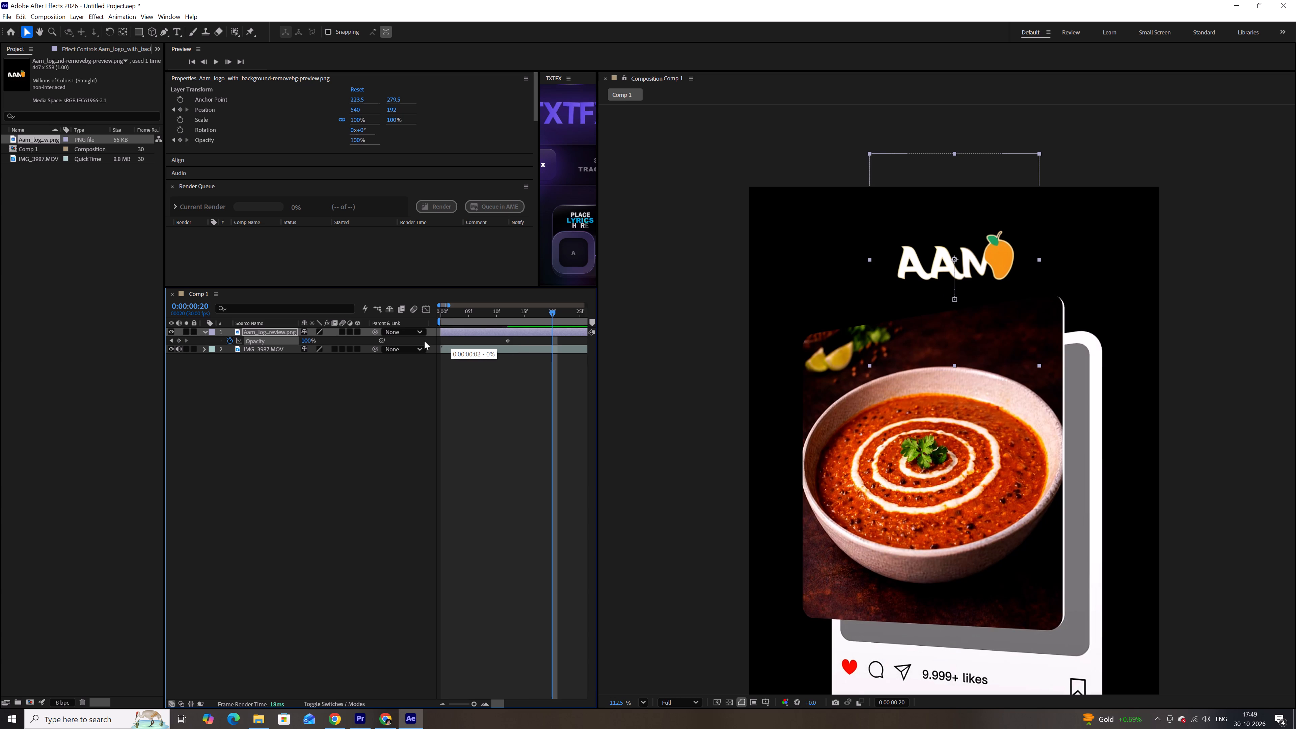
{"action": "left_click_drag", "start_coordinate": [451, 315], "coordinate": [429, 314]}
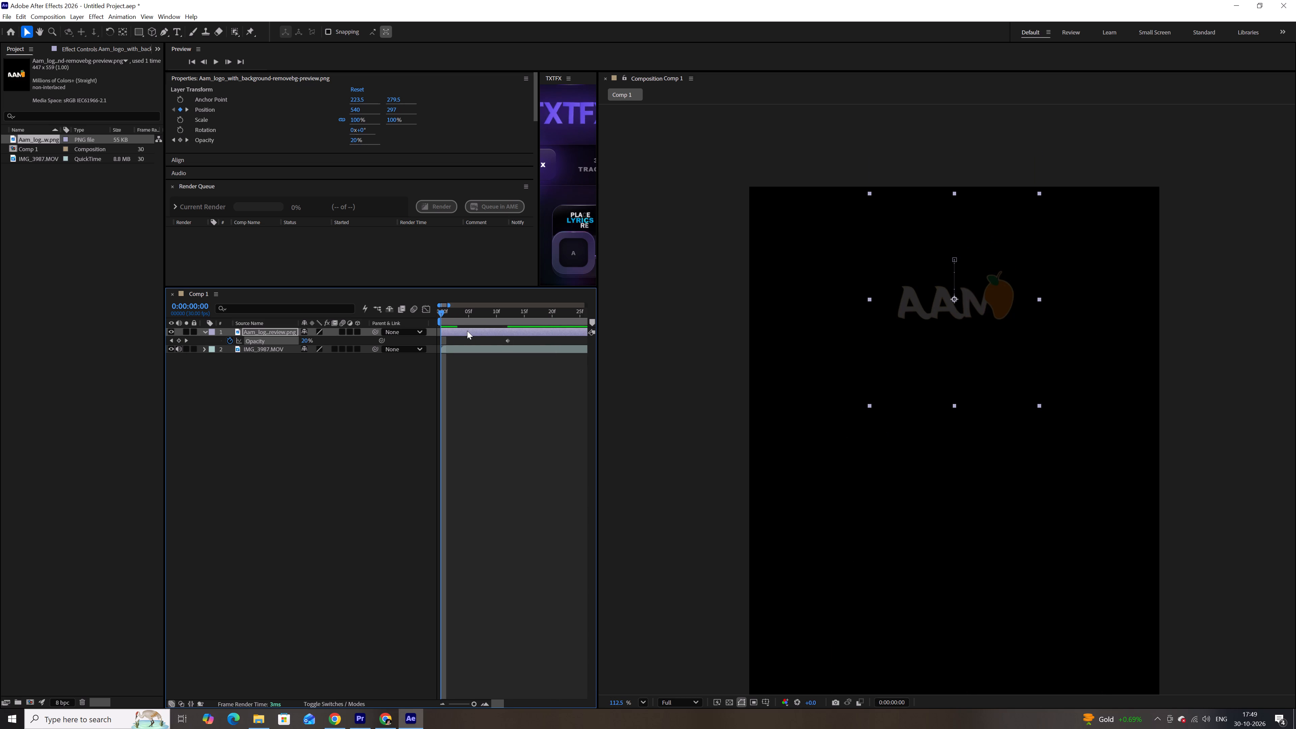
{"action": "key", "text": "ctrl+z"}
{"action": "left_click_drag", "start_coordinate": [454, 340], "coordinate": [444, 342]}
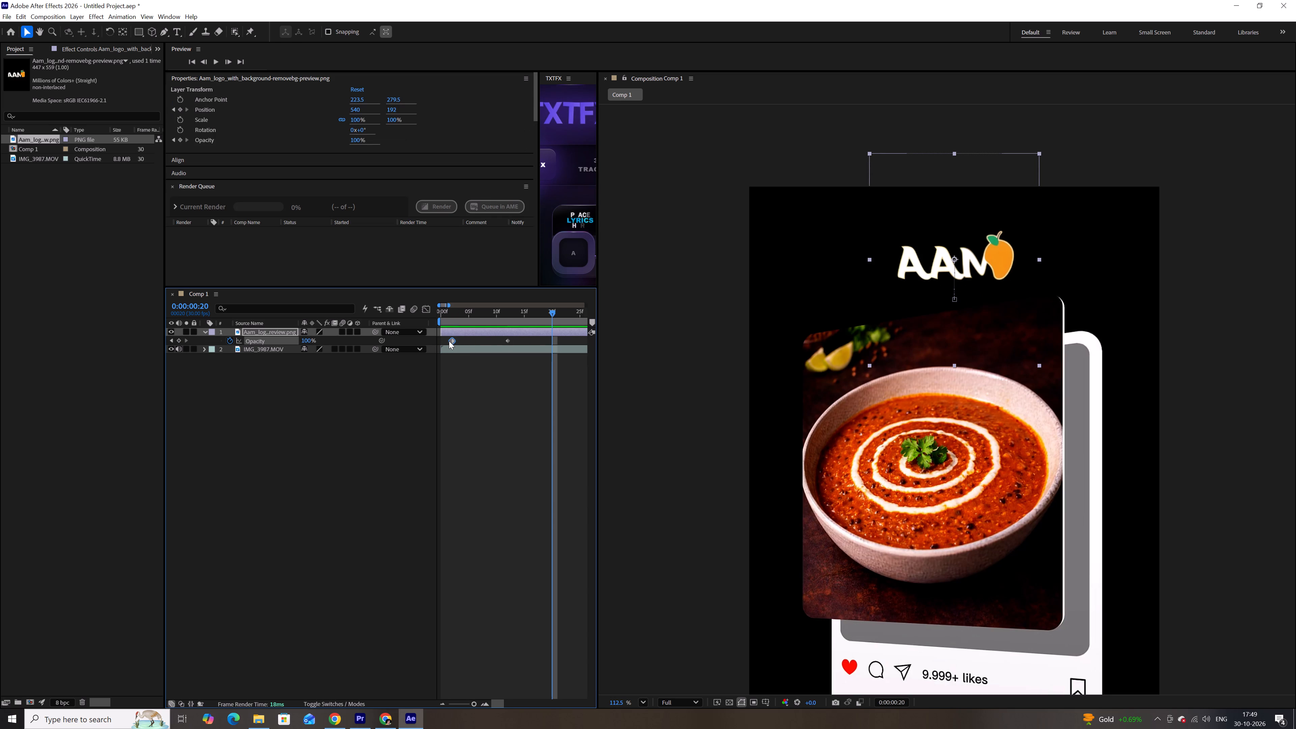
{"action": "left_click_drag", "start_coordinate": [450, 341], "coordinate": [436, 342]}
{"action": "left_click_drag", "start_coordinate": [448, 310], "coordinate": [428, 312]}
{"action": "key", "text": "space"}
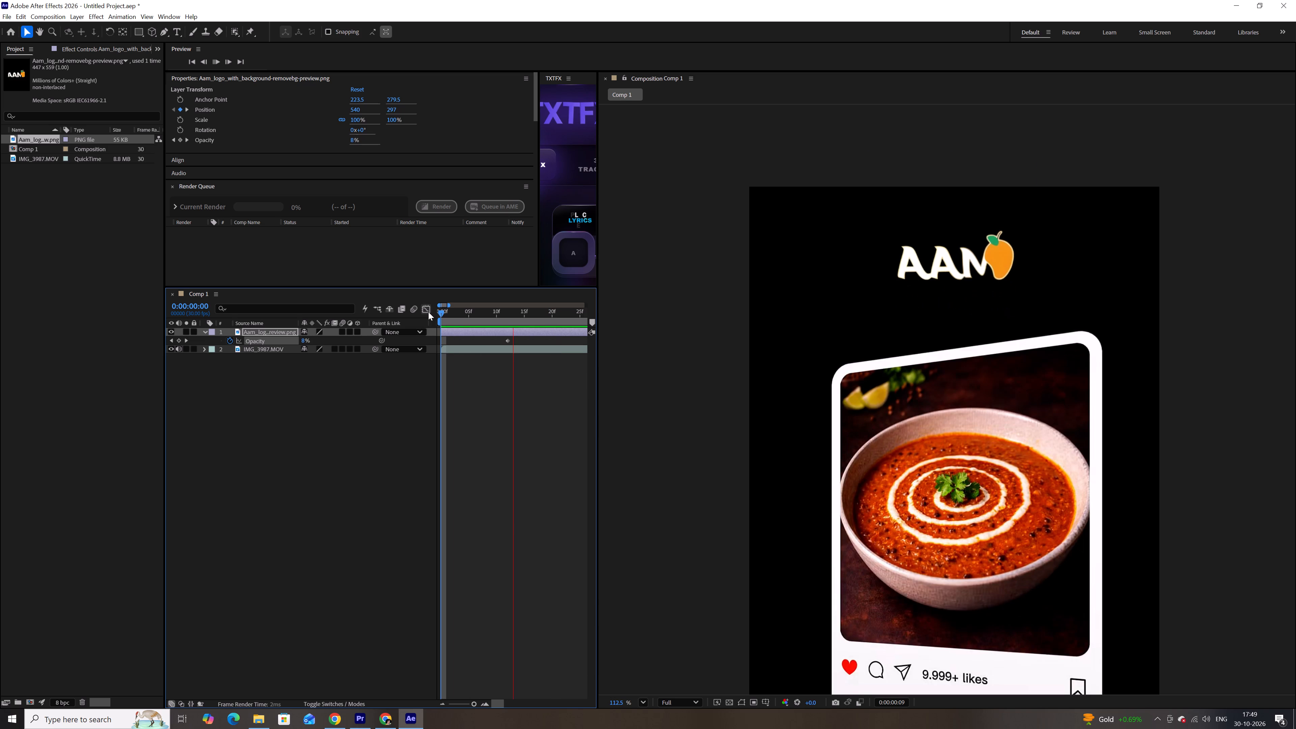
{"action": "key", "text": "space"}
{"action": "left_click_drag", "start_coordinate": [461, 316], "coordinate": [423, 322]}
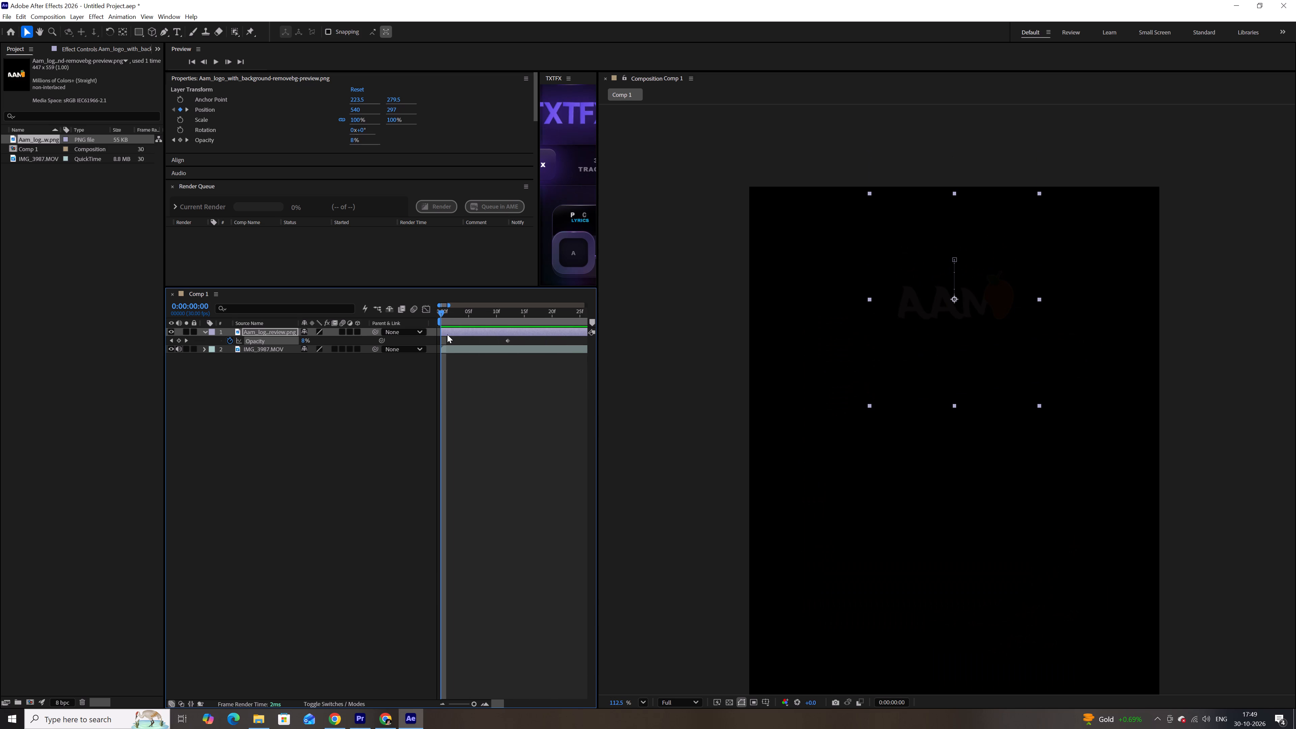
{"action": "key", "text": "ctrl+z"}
Move the logo's first Opacity keyframe to 0:00:00:03 and play back the fade-in from the start.
{"action": "left_click_drag", "start_coordinate": [451, 341], "coordinate": [455, 342]}
{"action": "left_click_drag", "start_coordinate": [458, 313], "coordinate": [439, 317]}
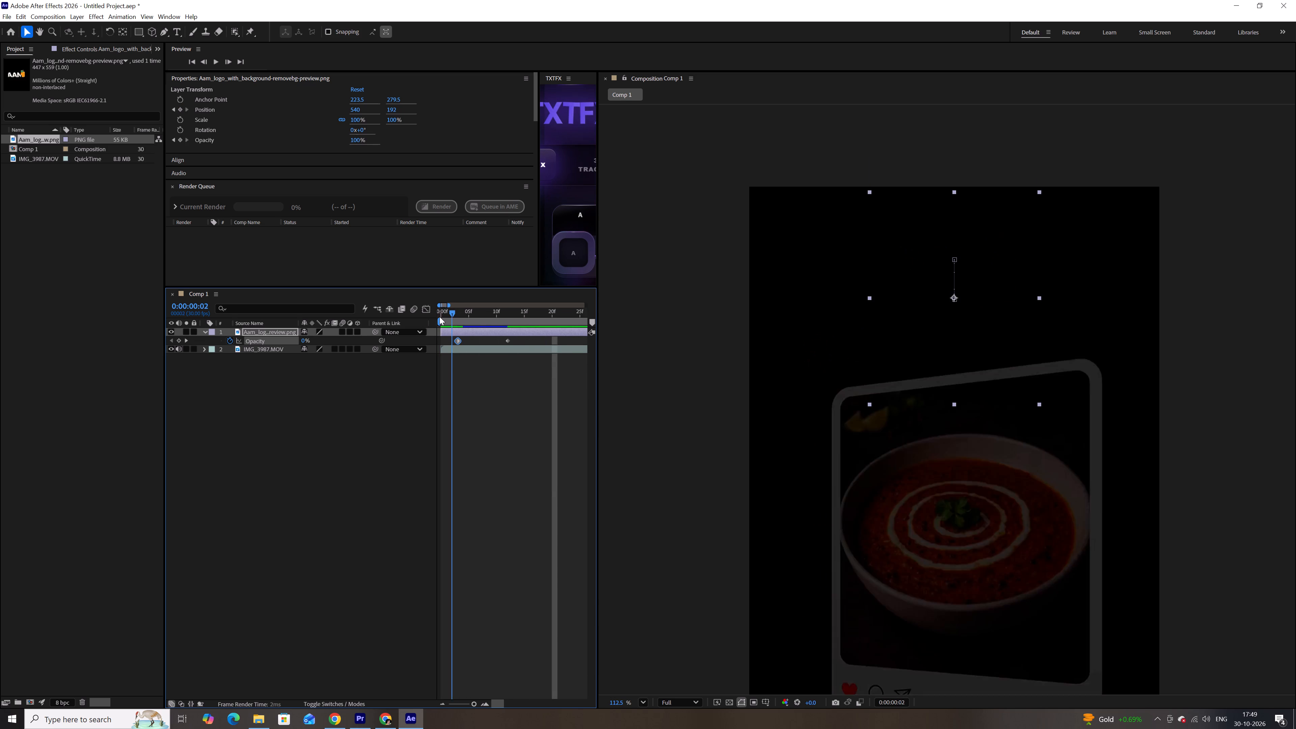
{"action": "left_click_drag", "start_coordinate": [439, 317], "coordinate": [445, 321]}
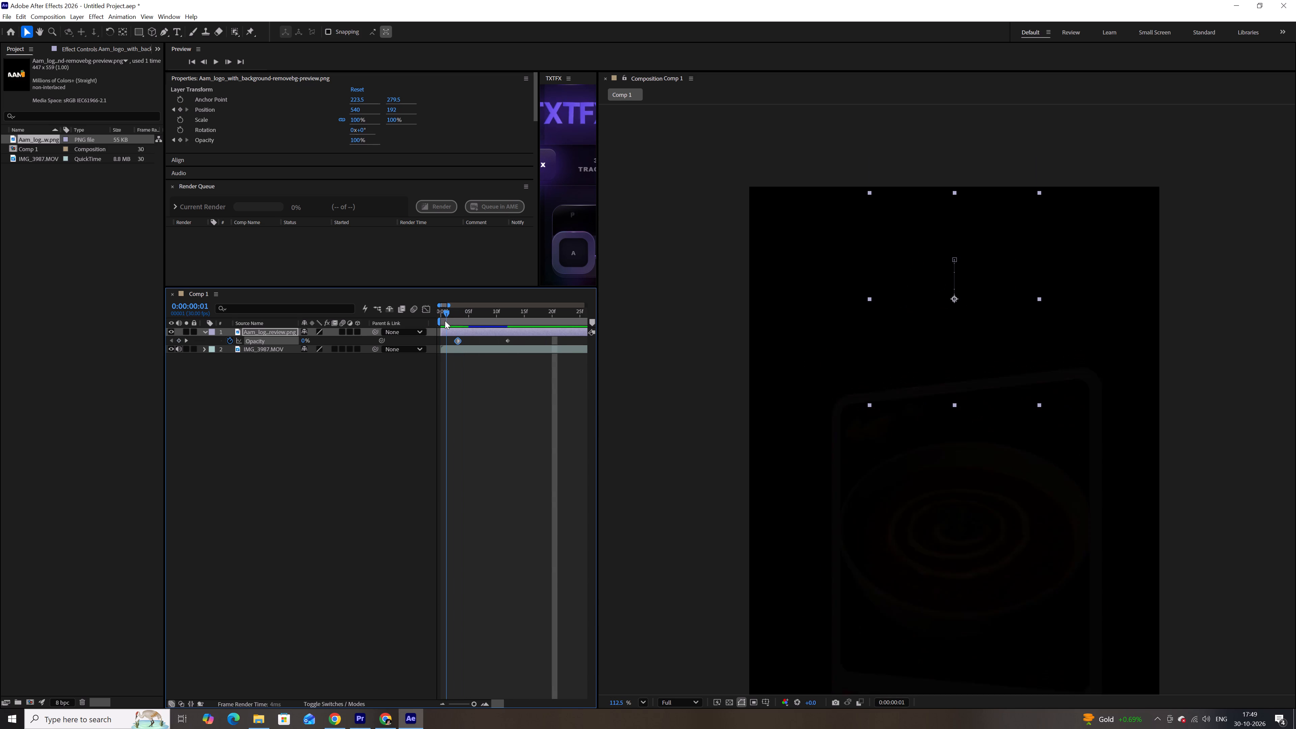
{"action": "left_click_drag", "start_coordinate": [445, 321], "coordinate": [439, 321]}
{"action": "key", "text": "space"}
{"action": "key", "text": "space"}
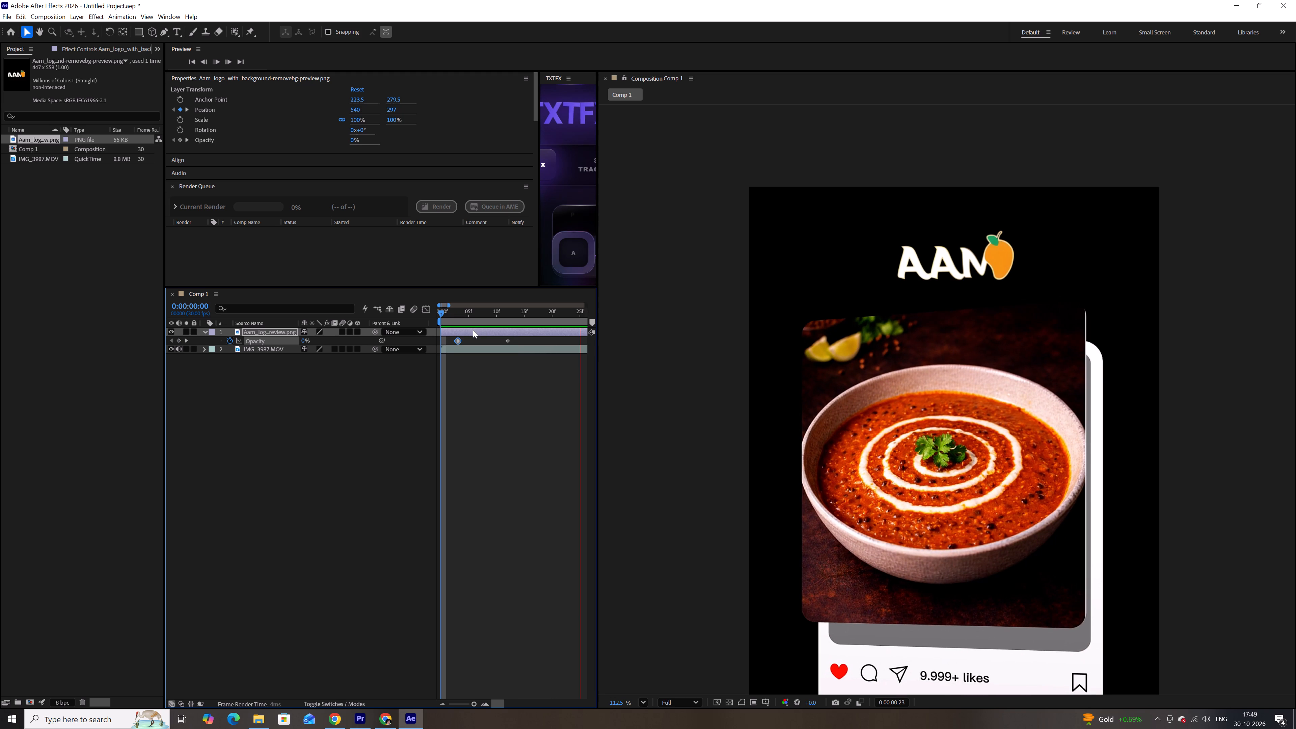
Shift the logo layer about 3 frames earlier so its fade-in starts at 0:00:00:00, and play it back.
{"action": "left_click_drag", "start_coordinate": [473, 330], "coordinate": [456, 329]}
{"action": "left_click_drag", "start_coordinate": [463, 317], "coordinate": [441, 316]}
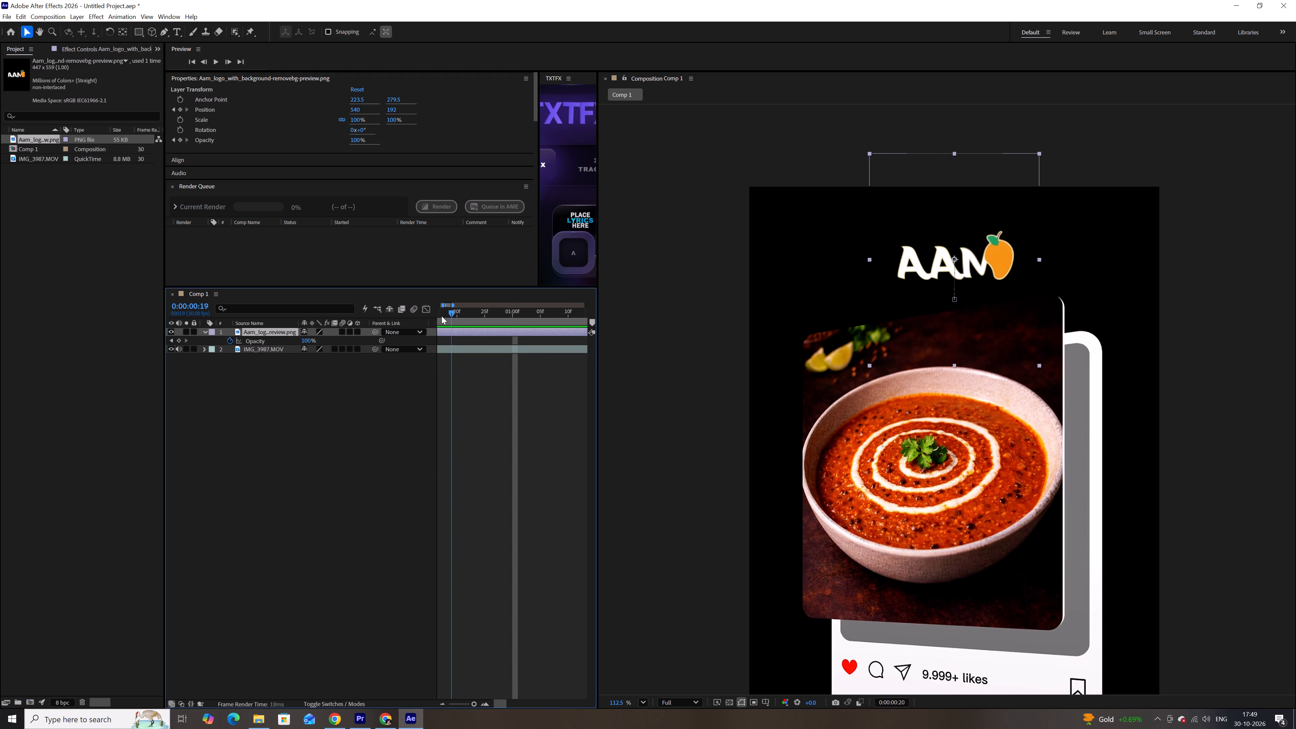
{"action": "left_click_drag", "start_coordinate": [441, 316], "coordinate": [410, 316]}
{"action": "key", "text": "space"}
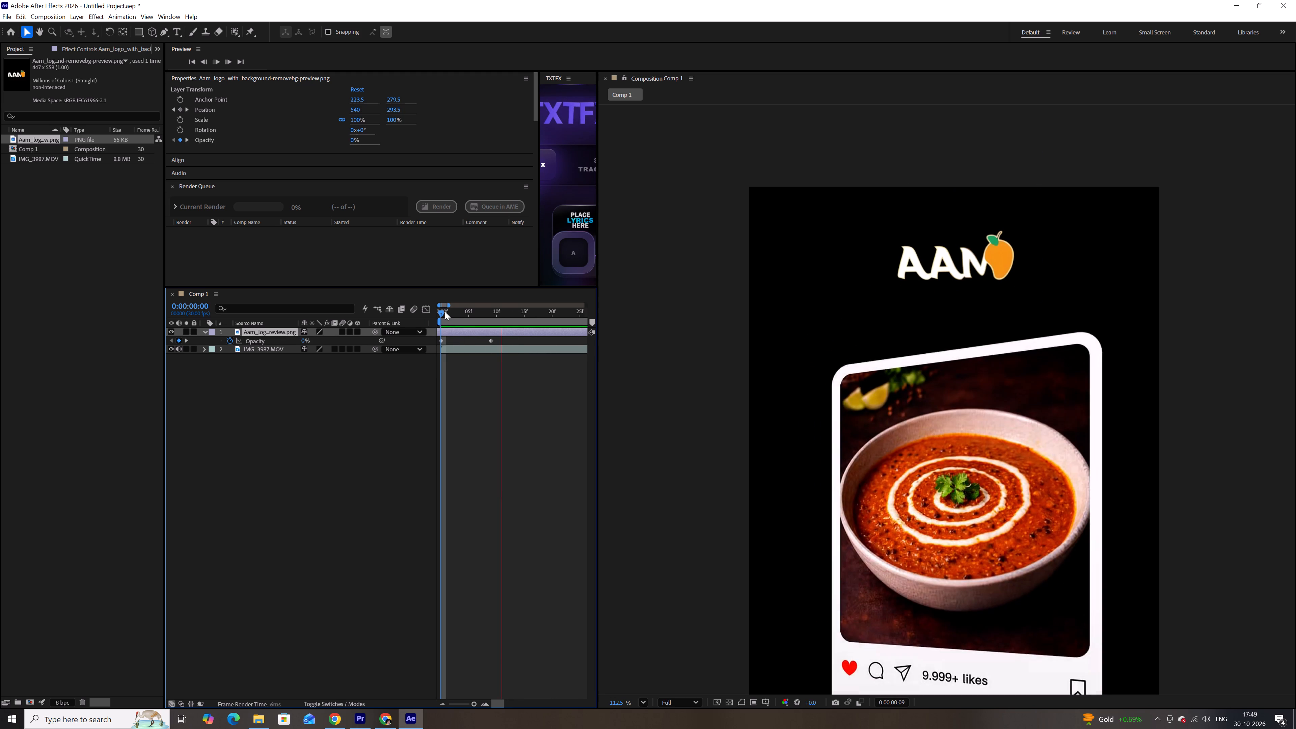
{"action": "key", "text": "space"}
{"action": "left_click_drag", "start_coordinate": [458, 312], "coordinate": [457, 316]}
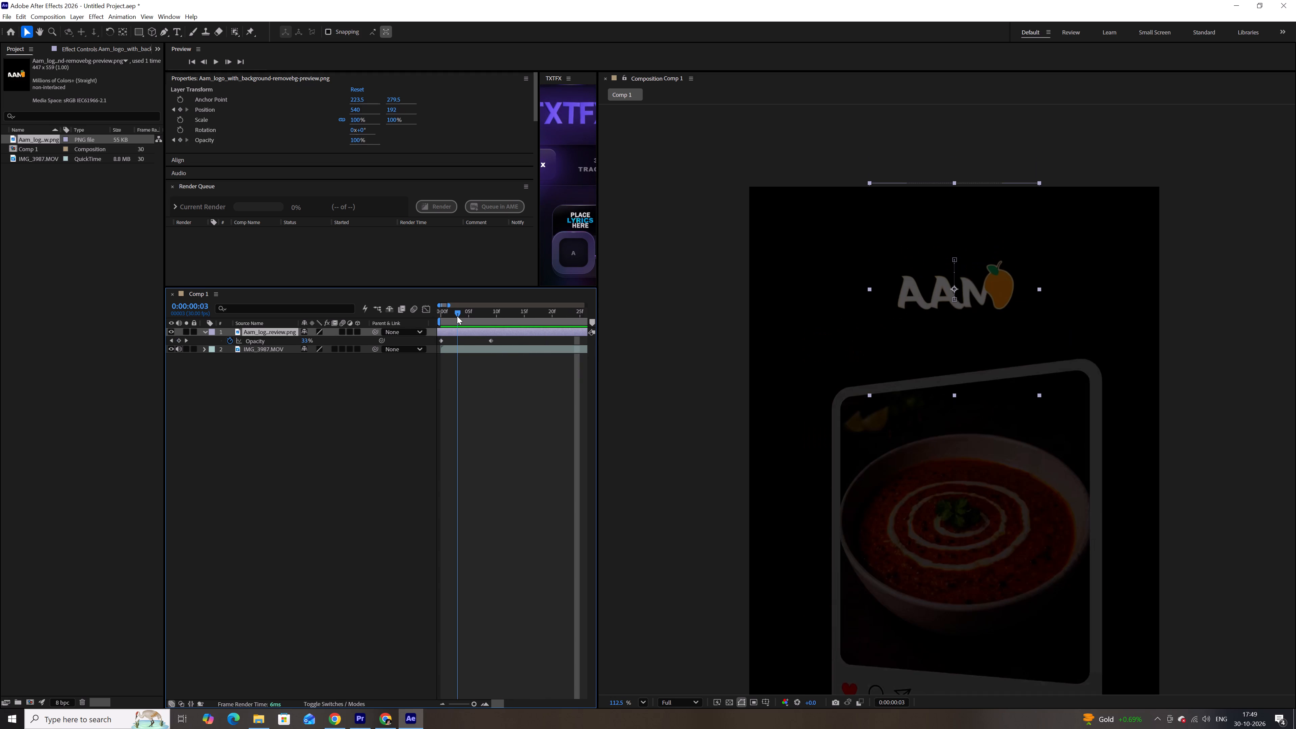
{"action": "left_click_drag", "start_coordinate": [457, 316], "coordinate": [431, 315]}
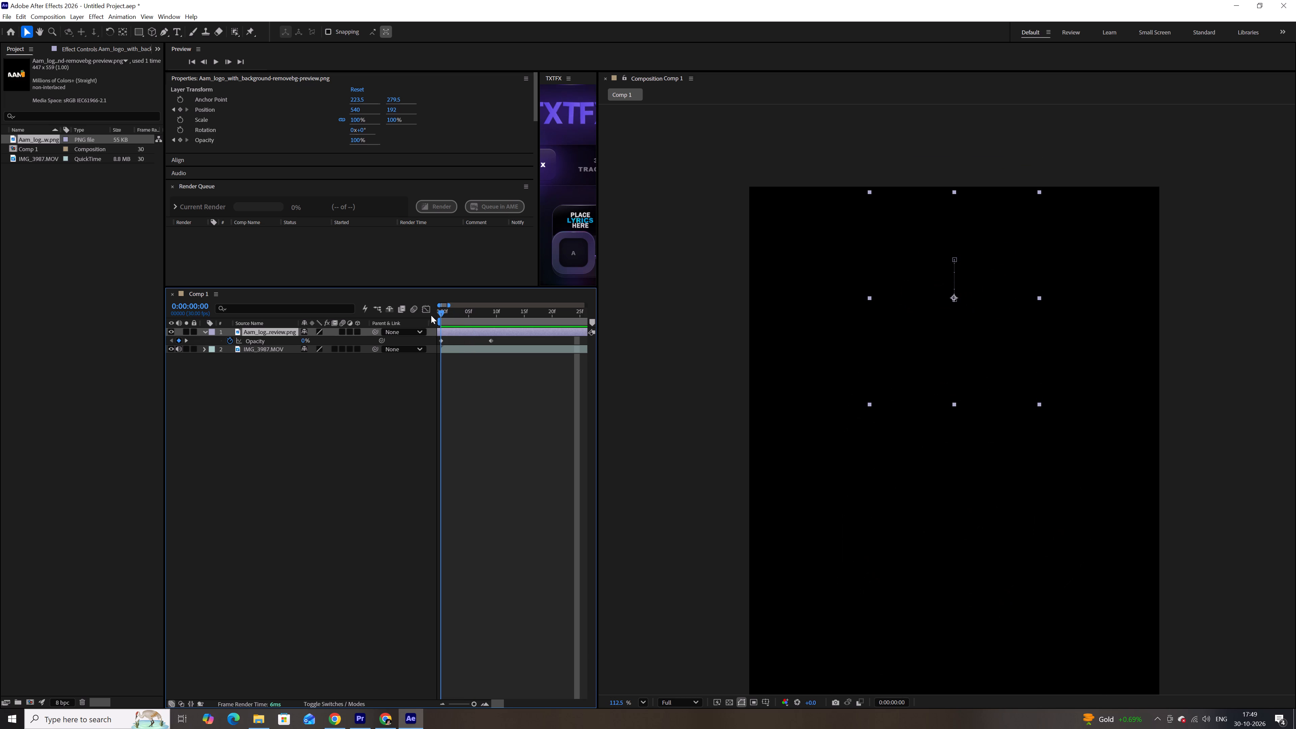
{"action": "left_click_drag", "start_coordinate": [431, 315], "coordinate": [429, 315]}
Play back the composition with the whole frame in view to check the logo over the food clip.
{"action": "scroll", "coordinate": [467, 327], "scroll_direction": "down", "scroll_amount": 5, "text": "alt"}
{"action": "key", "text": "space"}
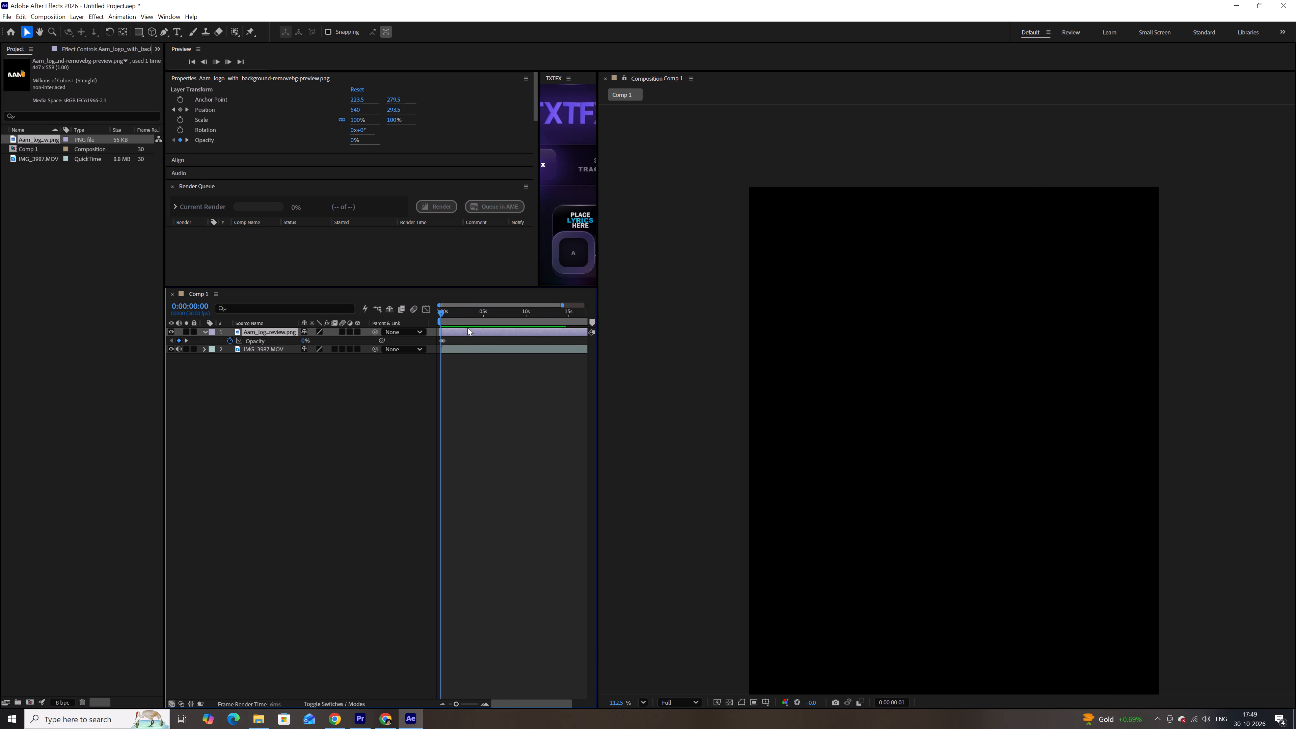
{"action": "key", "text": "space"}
{"action": "scroll", "coordinate": [971, 359], "scroll_direction": "down", "scroll_amount": 3, "text": "alt"}
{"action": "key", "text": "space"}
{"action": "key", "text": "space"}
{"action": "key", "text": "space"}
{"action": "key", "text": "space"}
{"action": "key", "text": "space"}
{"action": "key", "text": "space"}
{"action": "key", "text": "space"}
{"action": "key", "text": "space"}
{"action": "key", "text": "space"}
{"action": "left_click_drag", "start_coordinate": [980, 423], "coordinate": [955, 374]}
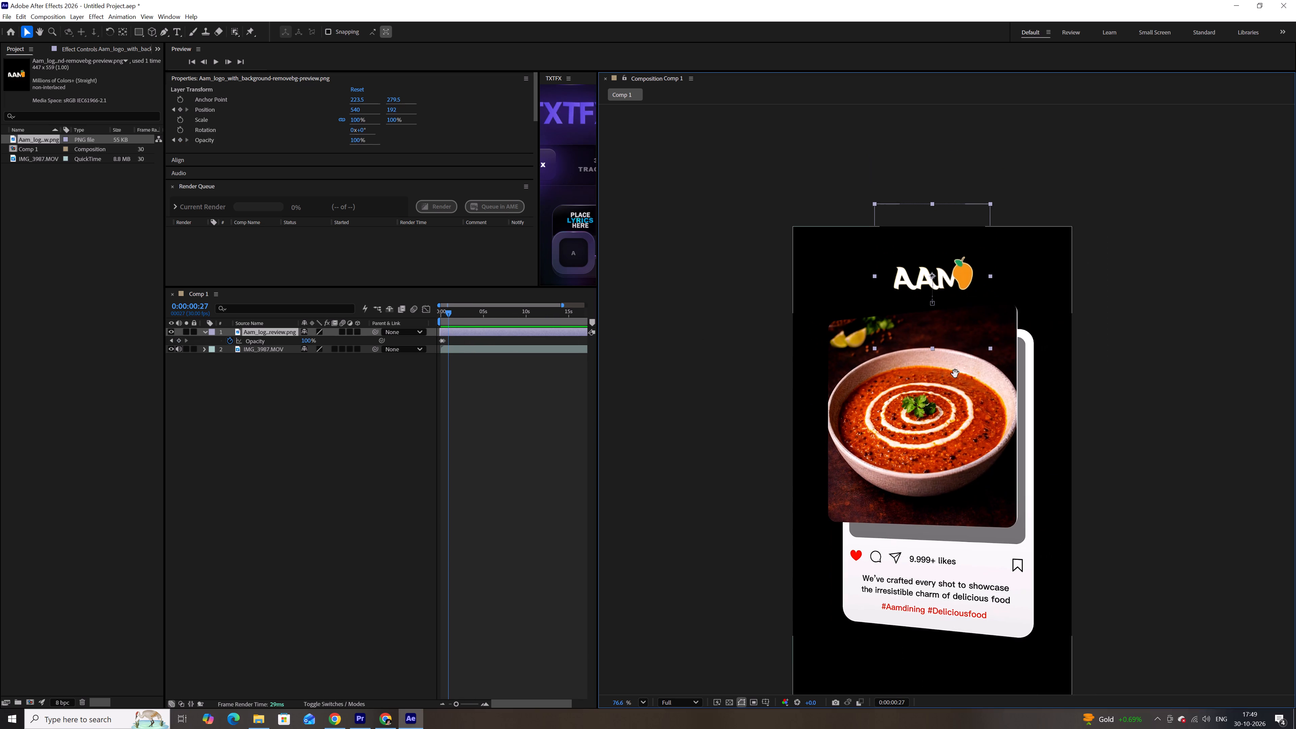
{"action": "left_click_drag", "start_coordinate": [955, 374], "coordinate": [956, 324]}
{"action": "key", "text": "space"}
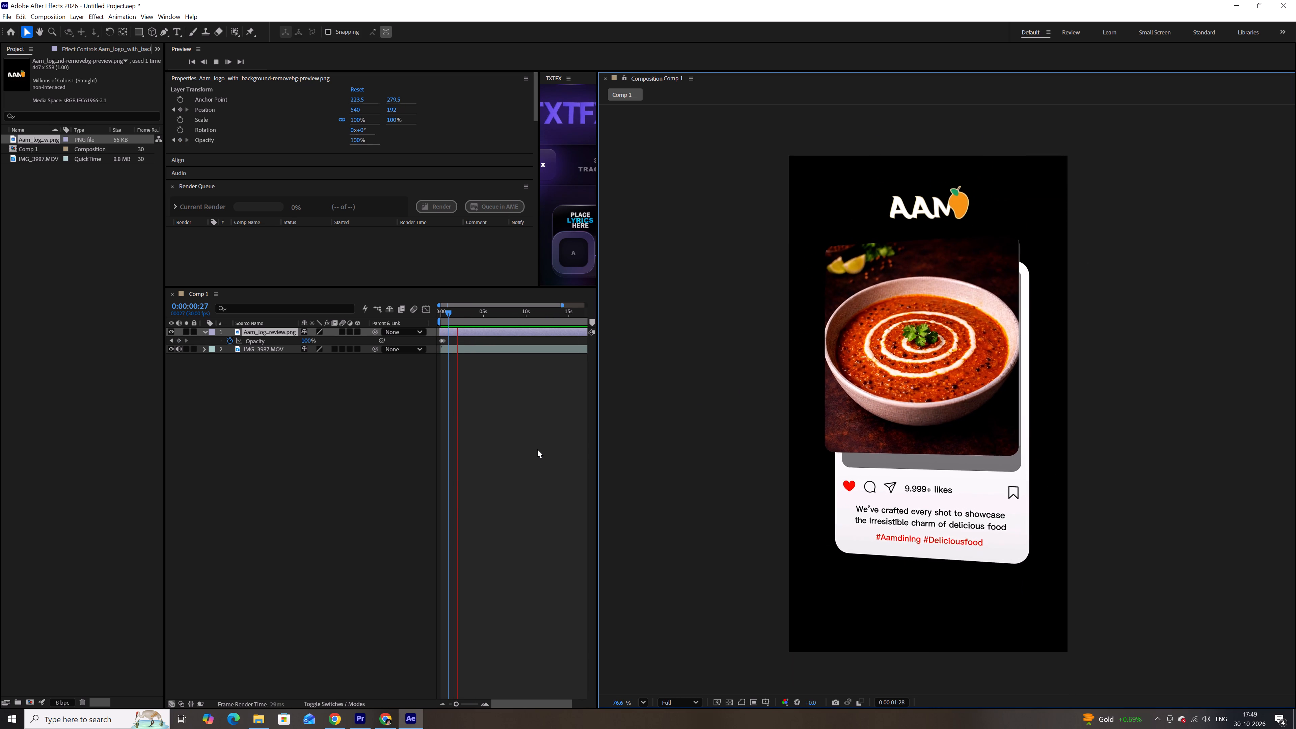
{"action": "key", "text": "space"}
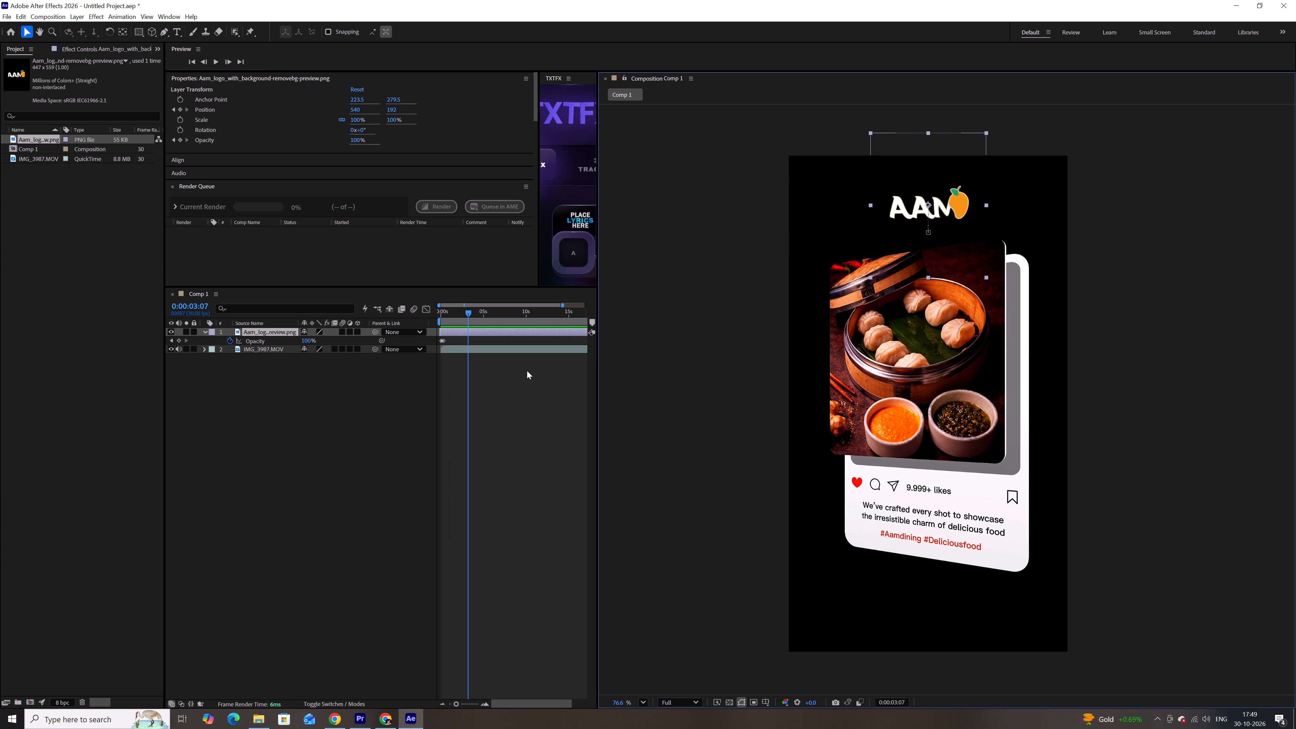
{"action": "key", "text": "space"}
Split the logo layer at 0:00:17:28, where the IMG_3987 clip ends, and delete the part after the cut.
{"action": "left_click_drag", "start_coordinate": [503, 315], "coordinate": [611, 322]}
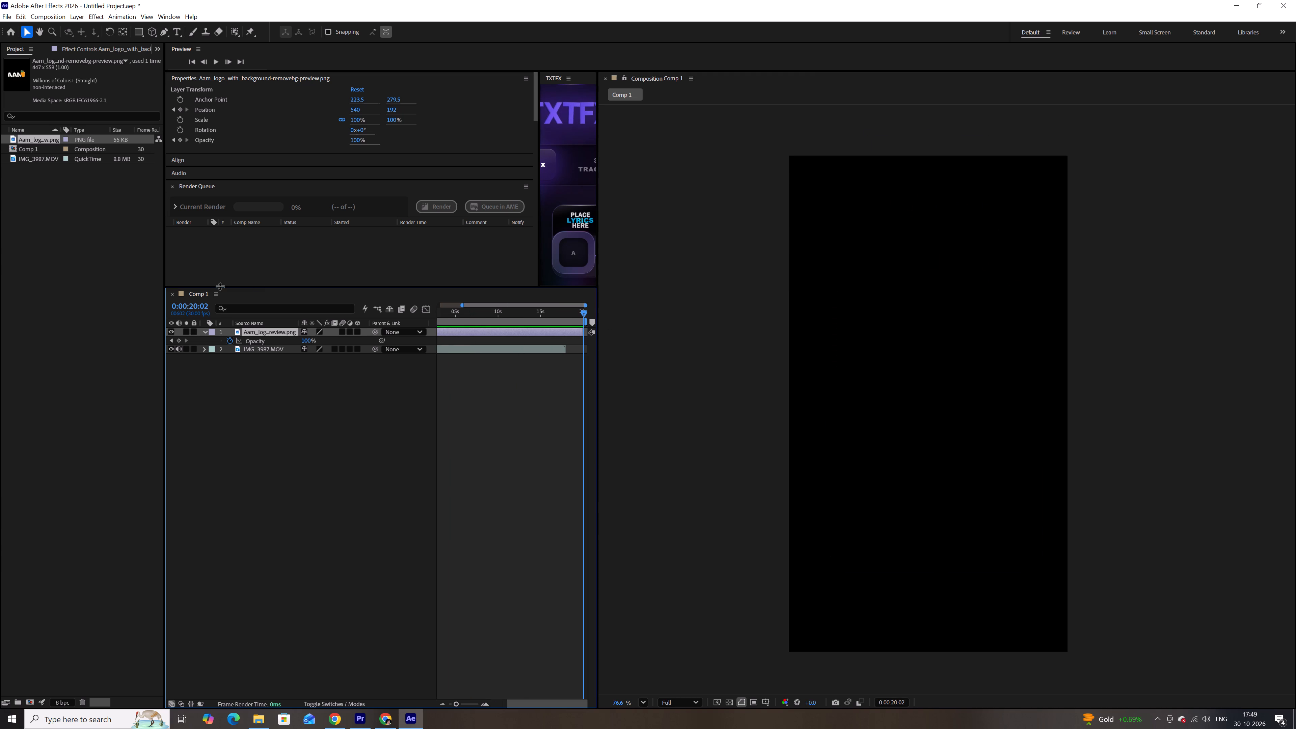
{"action": "left_click_drag", "start_coordinate": [561, 314], "coordinate": [564, 313]}
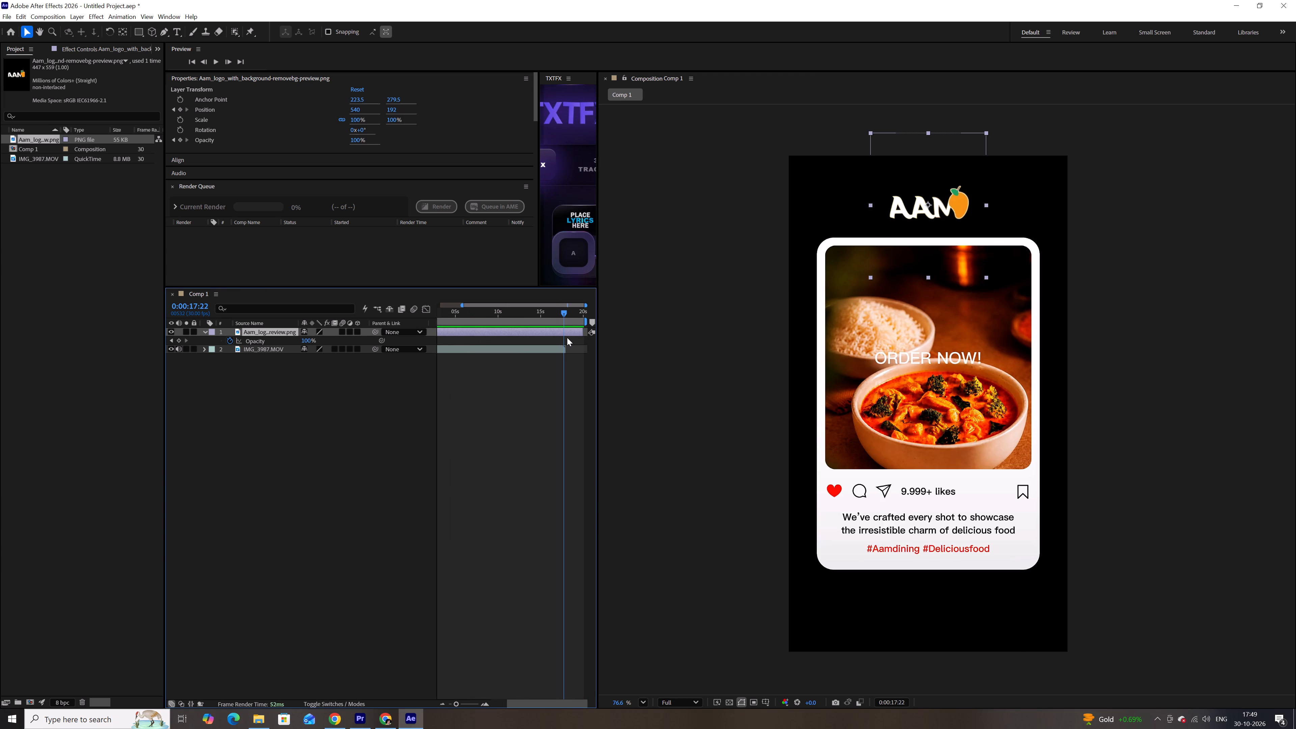
{"action": "scroll", "coordinate": [567, 337], "scroll_direction": "up", "scroll_amount": 6, "text": "alt"}
{"action": "left_click", "coordinate": [515, 313]}
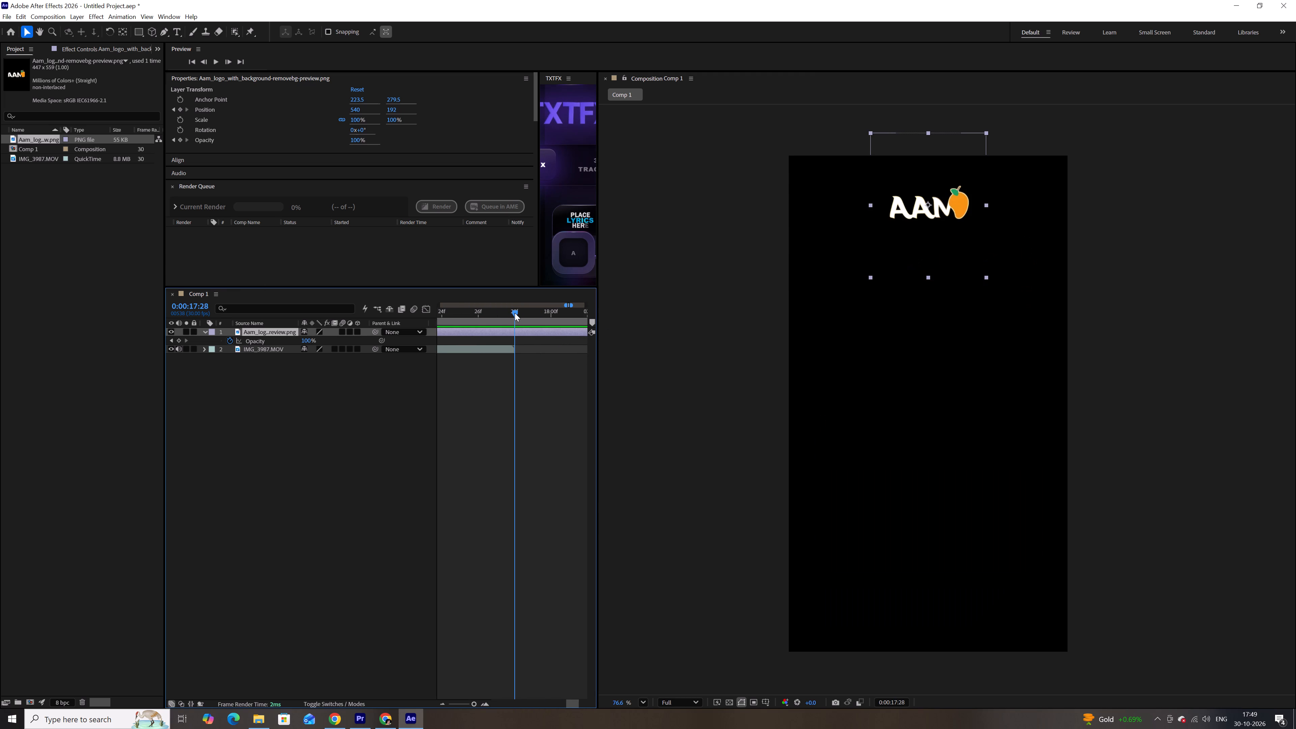
{"action": "key", "text": "ctrl+shift+d"}
{"action": "key", "text": "BackSpace"}
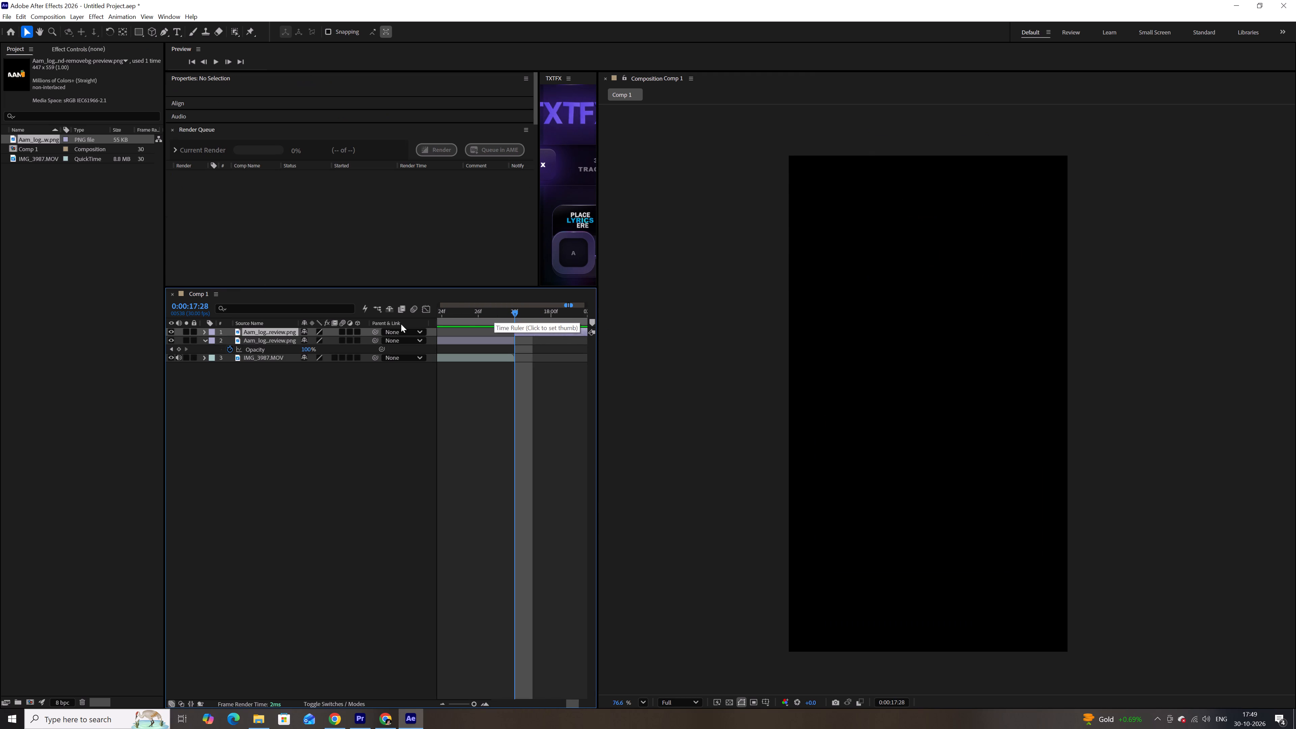
Open the file import dialog to bring another file into the project.
{"action": "double_click", "coordinate": [119, 336]}
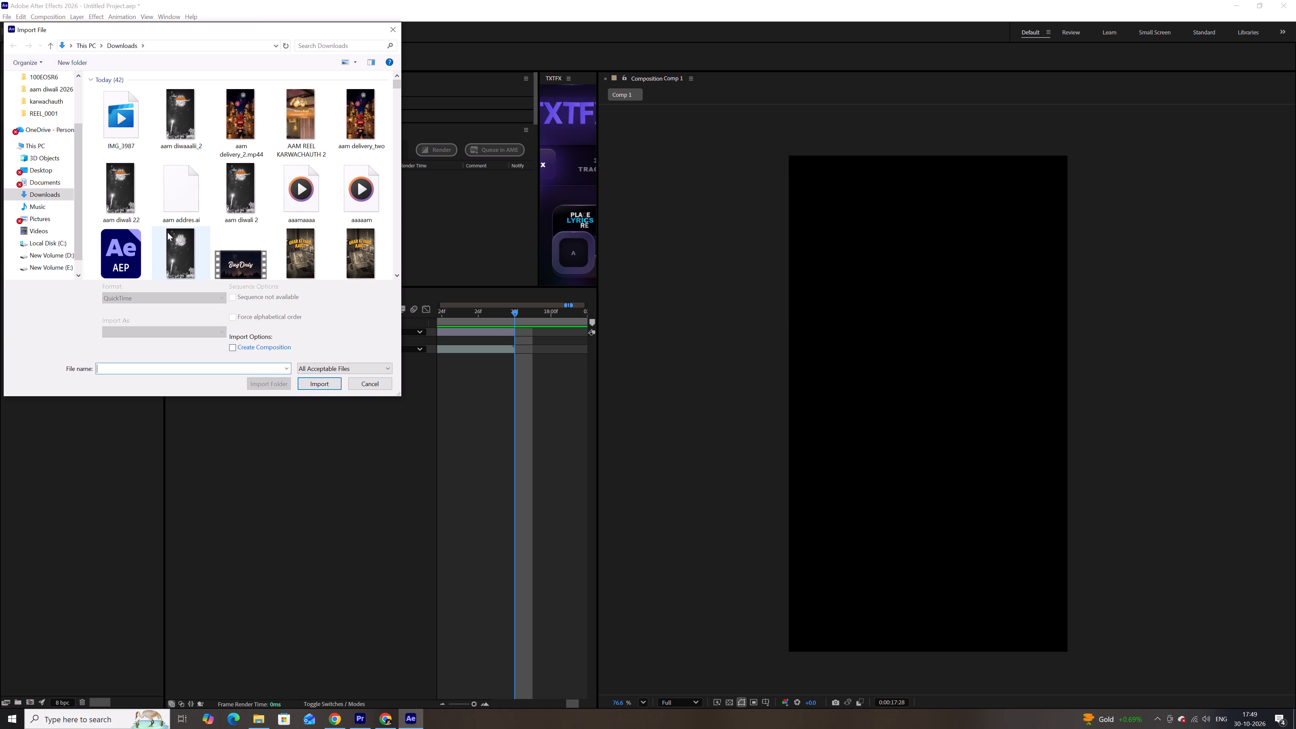
Import the aam diwaaalii_2 video from the Downloads folder into the project.
{"action": "scroll", "coordinate": [167, 232], "scroll_direction": "down", "scroll_amount": 3}
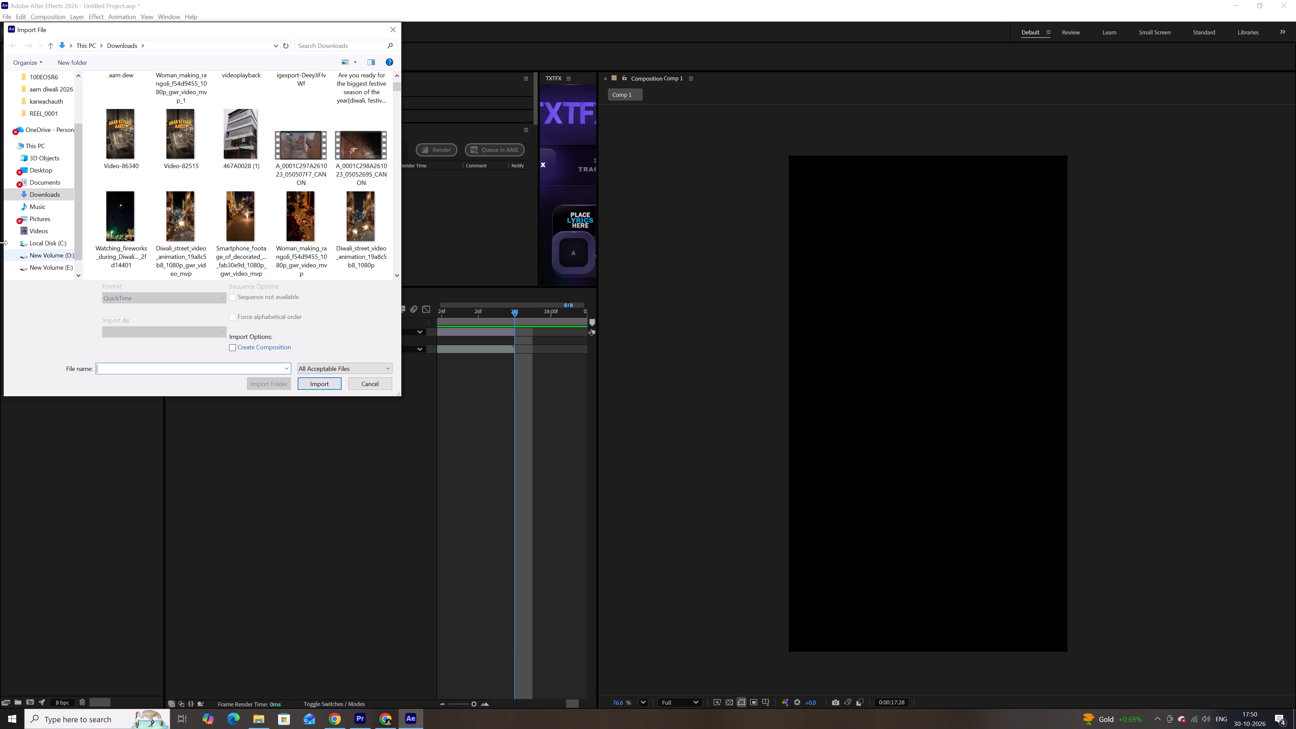
{"action": "scroll", "coordinate": [150, 195], "scroll_direction": "down", "scroll_amount": 2}
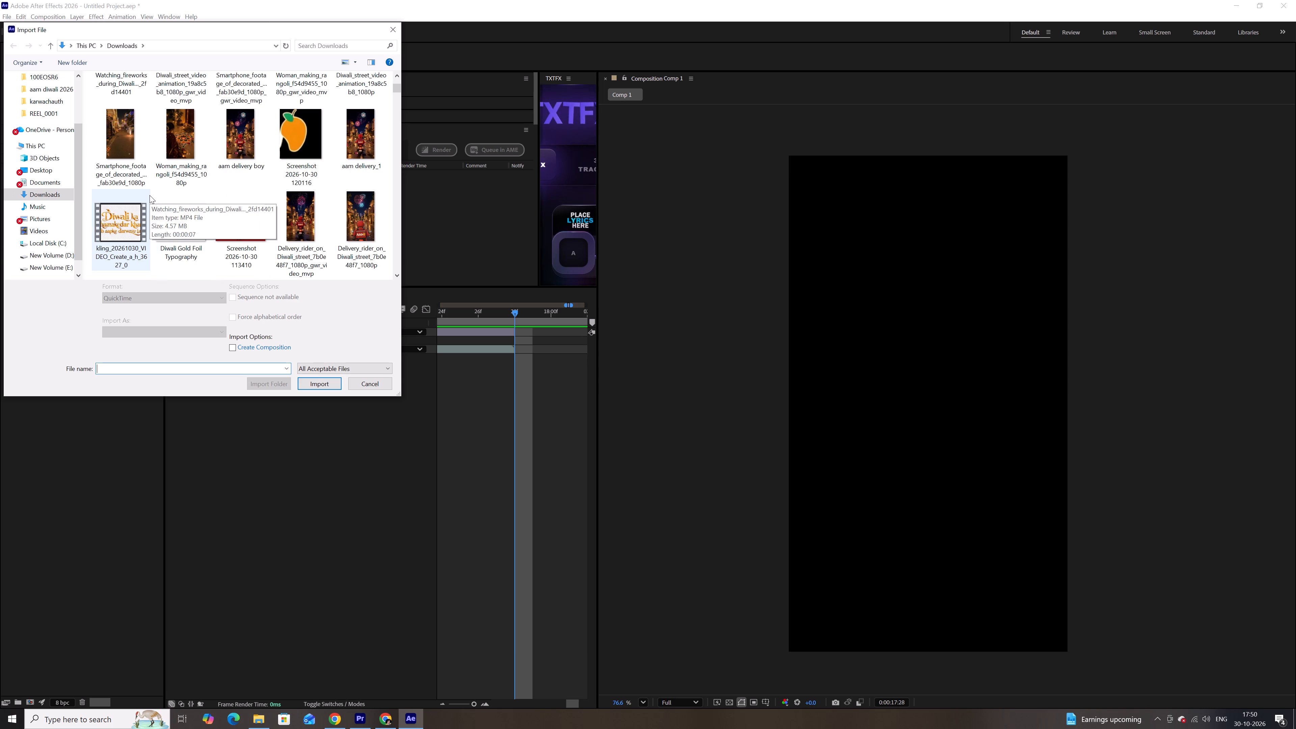
{"action": "scroll", "coordinate": [183, 201], "scroll_direction": "down", "scroll_amount": 3}
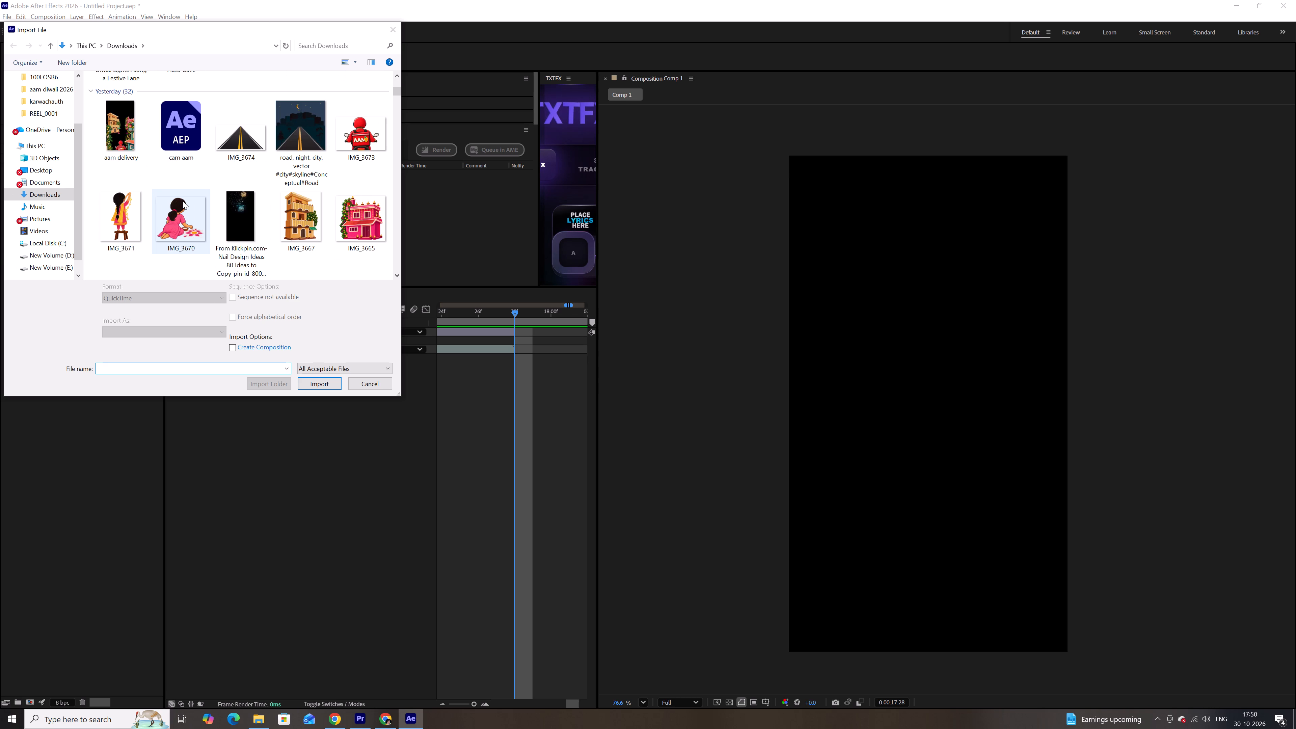
{"action": "scroll", "coordinate": [127, 167], "scroll_direction": "up", "scroll_amount": 12}
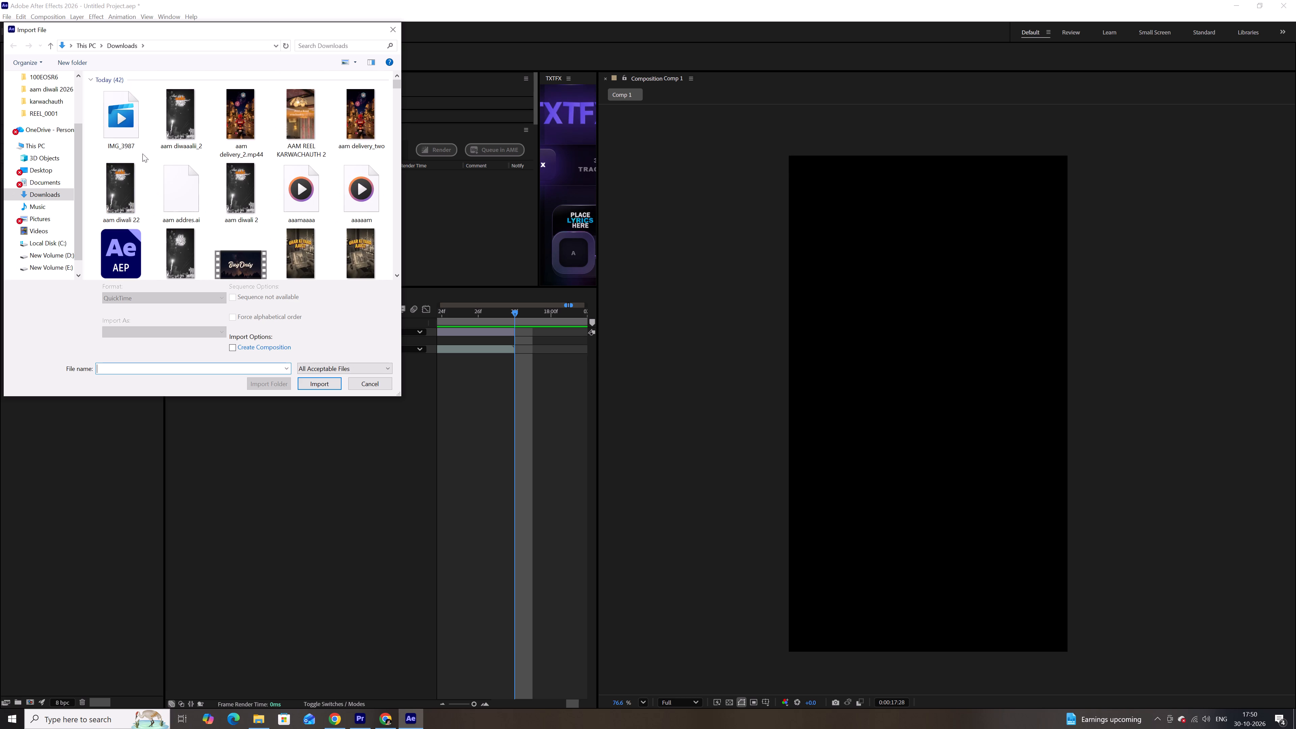
{"action": "left_click", "coordinate": [180, 130]}
{"action": "left_click", "coordinate": [317, 385]}
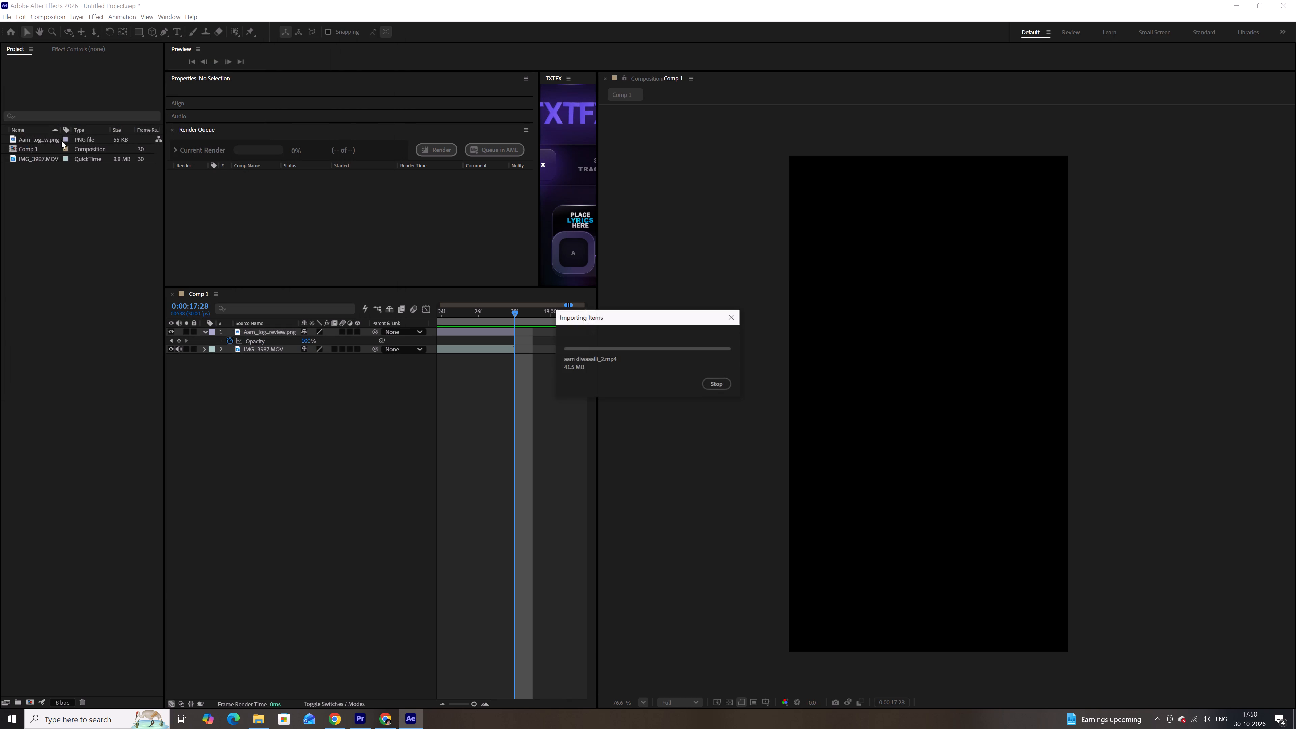
Open the aam diwaaalii_2.mp4 footage in a widened viewer and examine its closing AAM logo and locations card.
{"action": "double_click", "coordinate": [44, 140]}
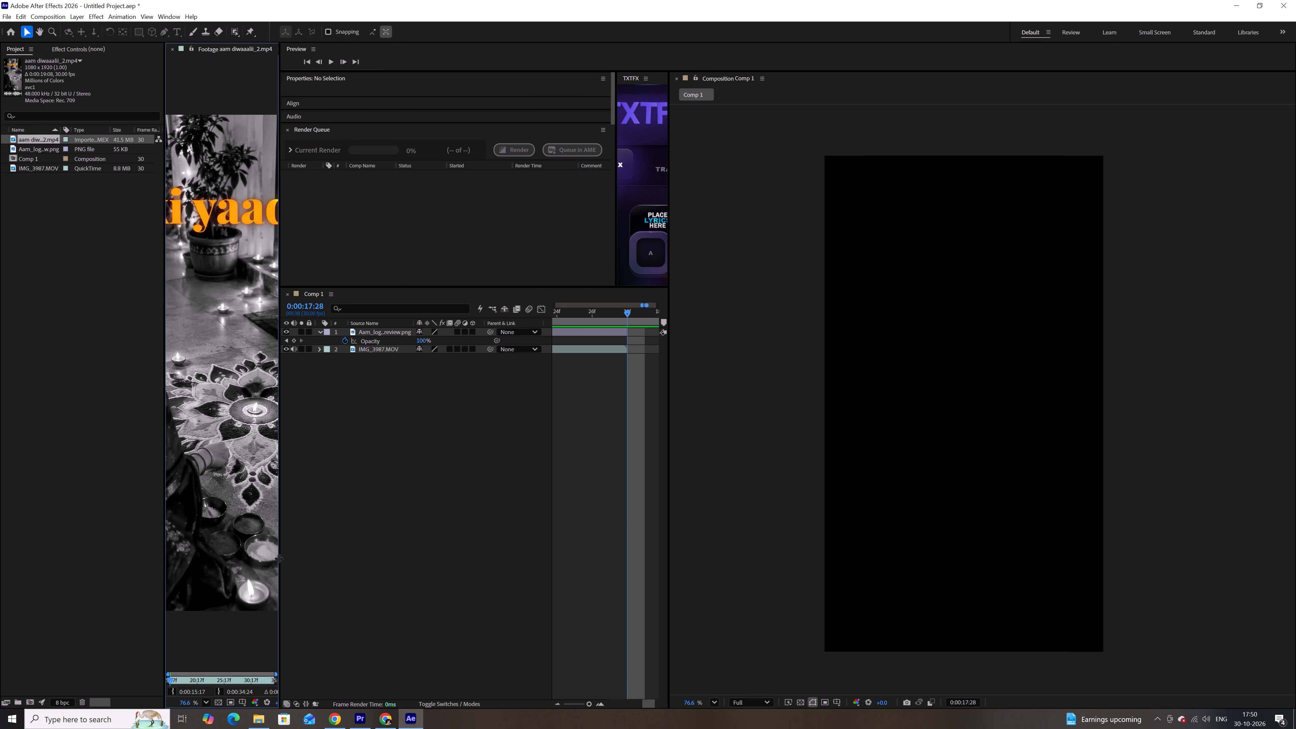
{"action": "left_click_drag", "start_coordinate": [279, 551], "coordinate": [534, 539]}
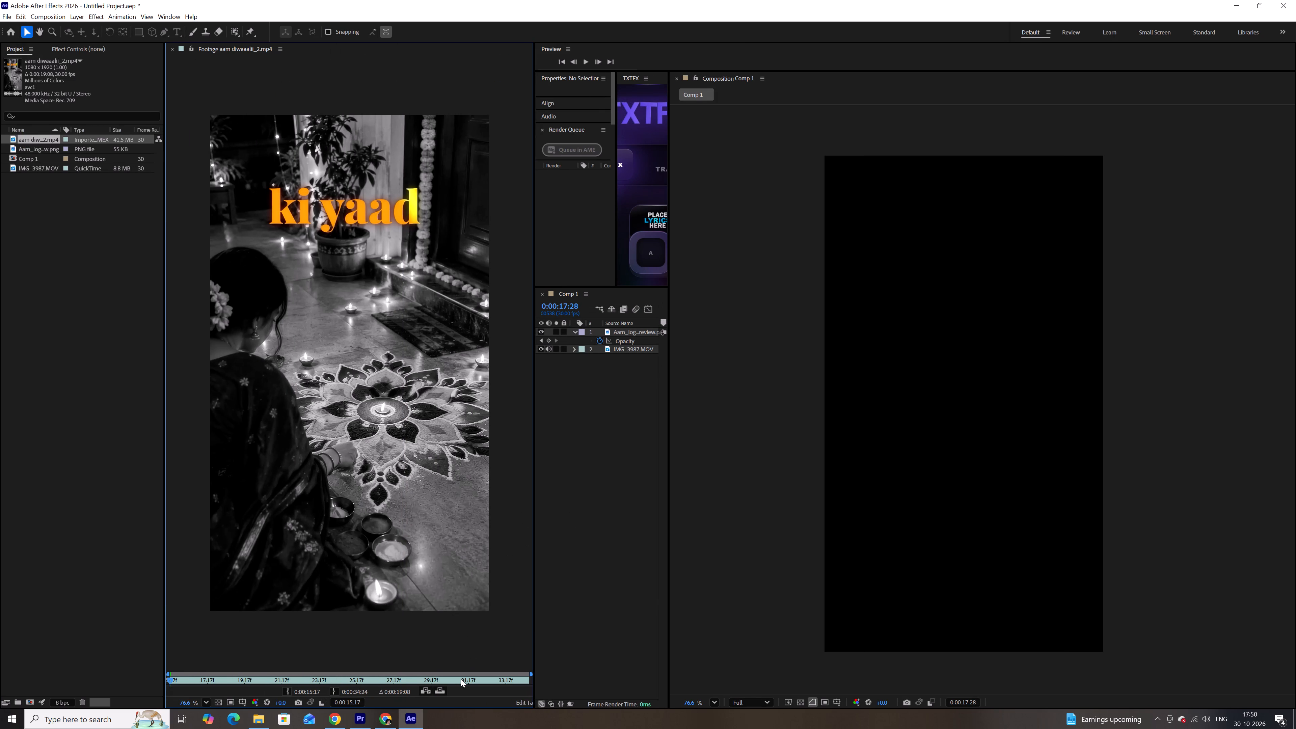
{"action": "left_click_drag", "start_coordinate": [461, 679], "coordinate": [501, 679]}
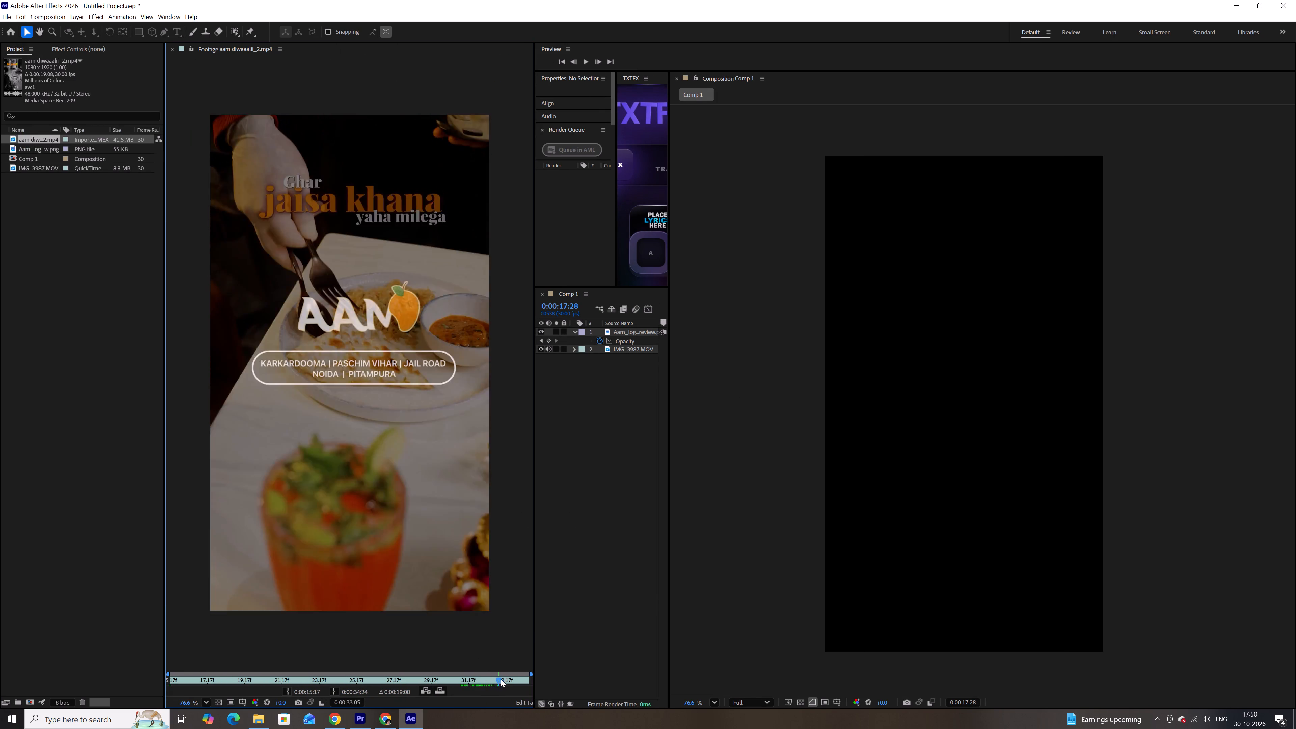
{"action": "left_click_drag", "start_coordinate": [501, 679], "coordinate": [504, 679]}
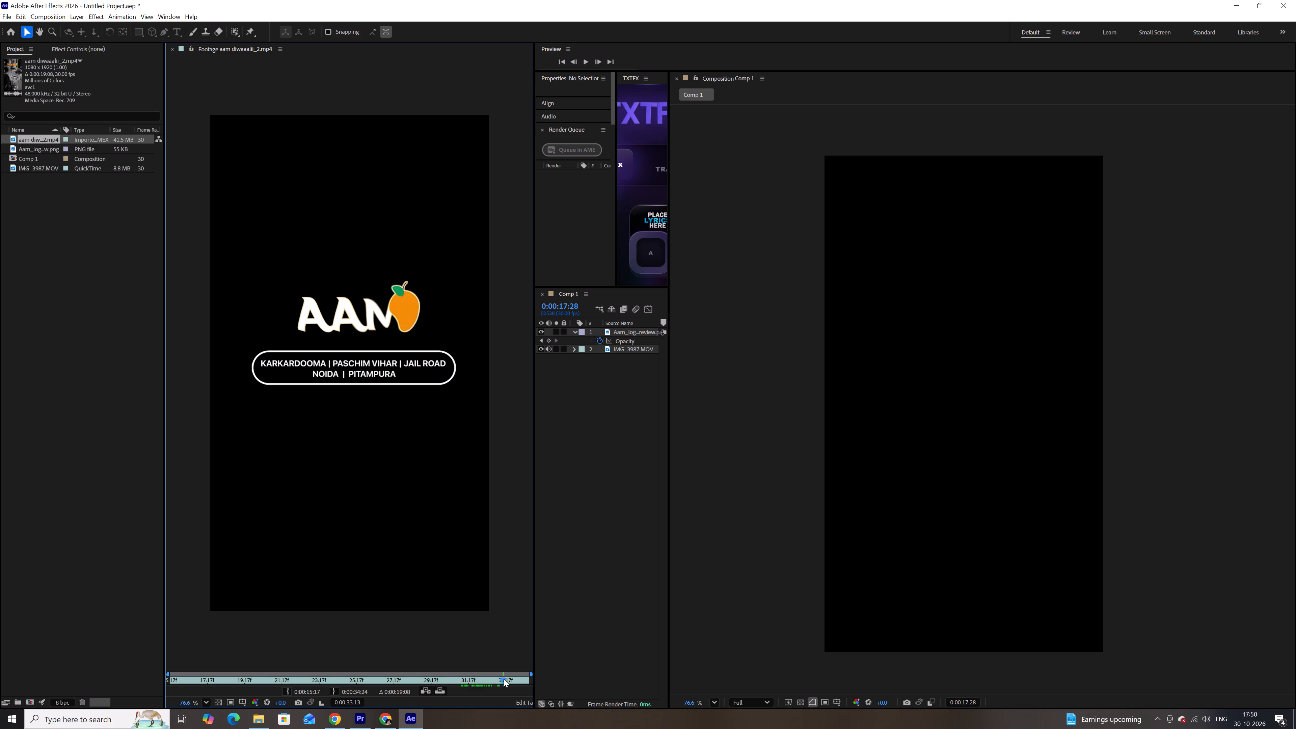
Set the aam dwaaalii_2 footage's In point to 0:00:33:13, add it as Comp 1's top layer, and close the footage viewer.
{"action": "key", "text": "i"}
{"action": "left_click", "coordinate": [504, 679]}
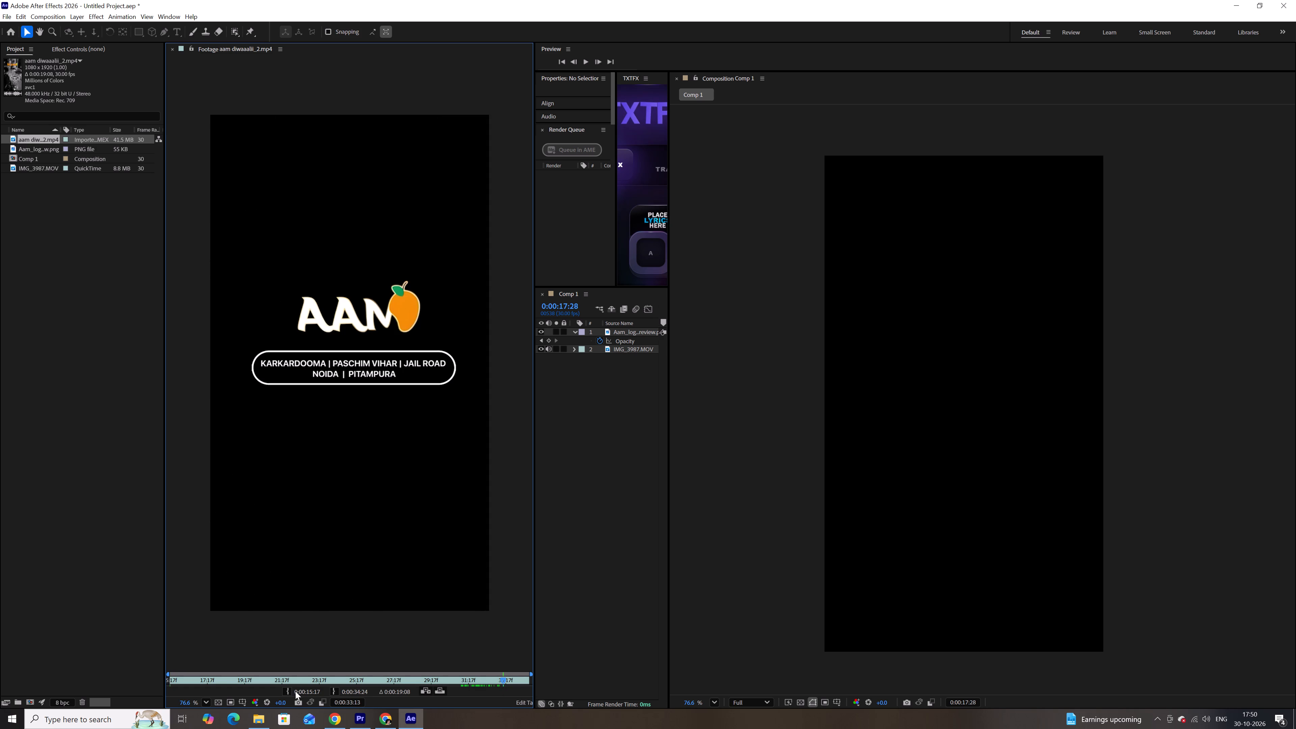
{"action": "left_click", "coordinate": [289, 692]}
{"action": "left_click_drag", "start_coordinate": [39, 139], "coordinate": [570, 293]}
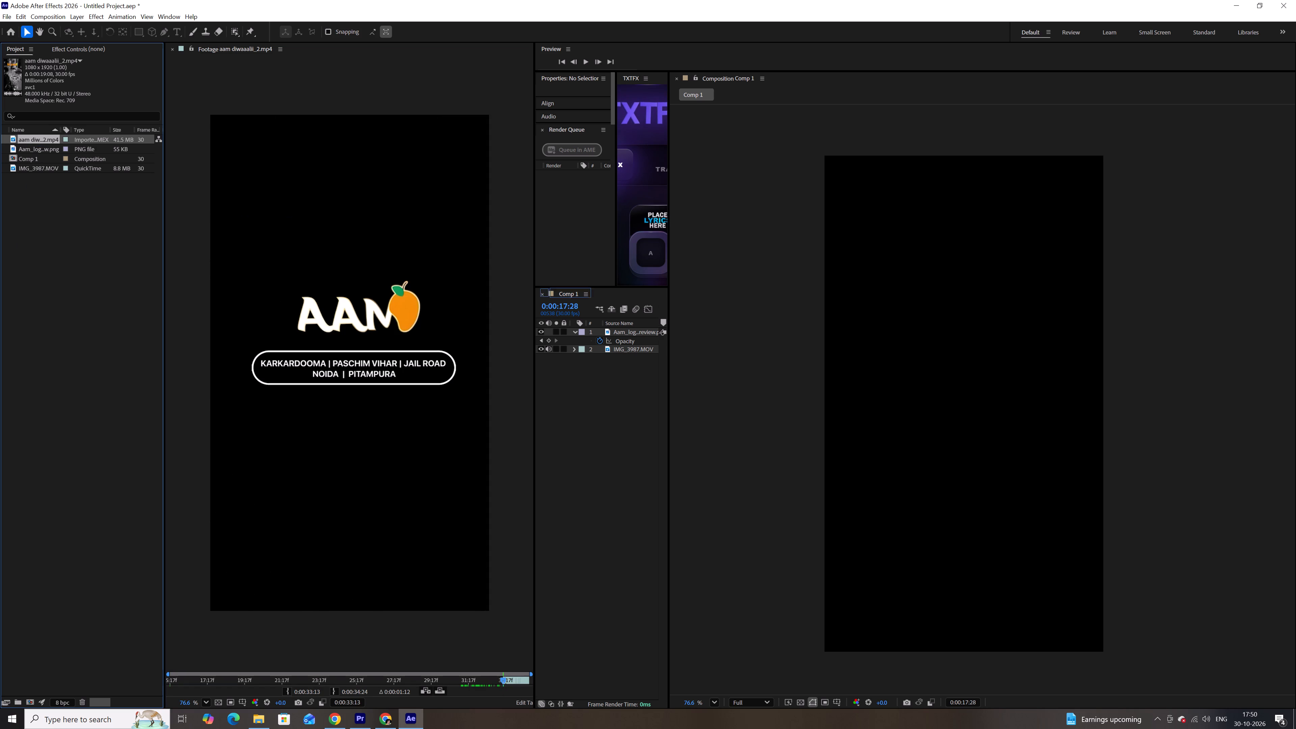
{"action": "left_click_drag", "start_coordinate": [570, 293], "coordinate": [583, 330]}
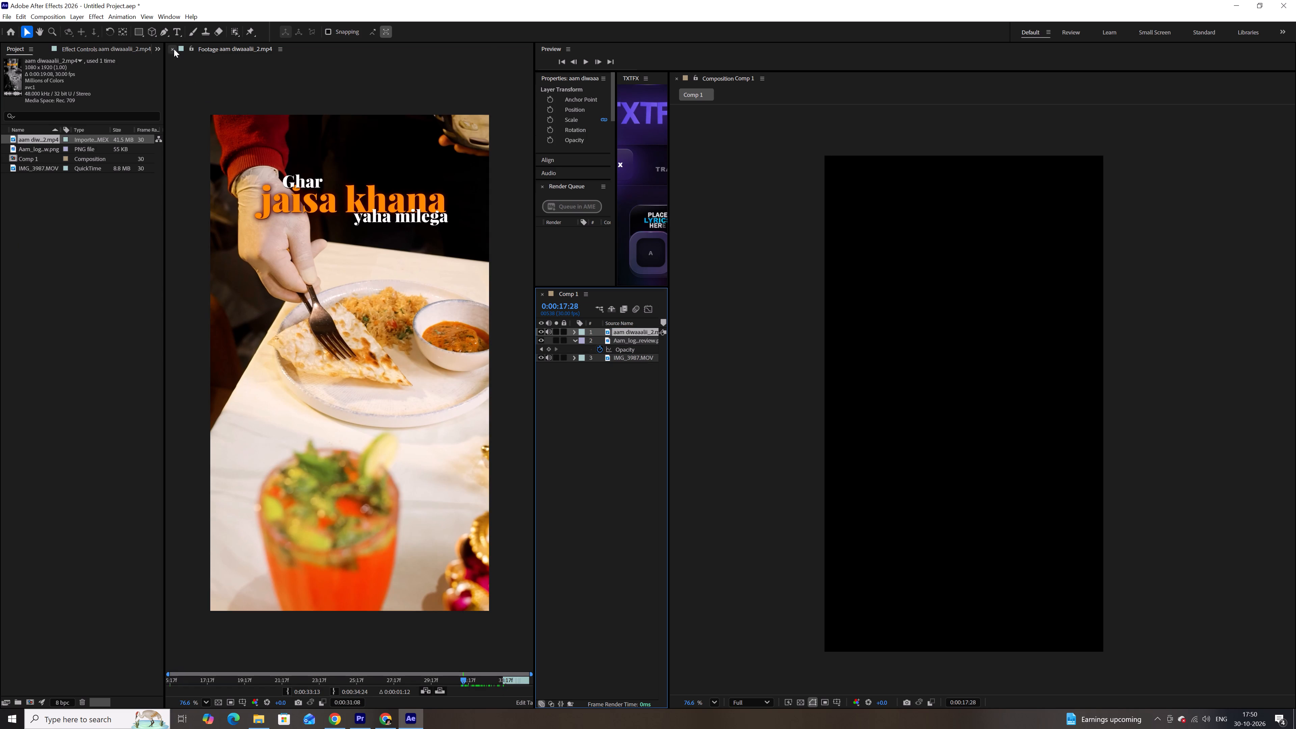
{"action": "left_click", "coordinate": [174, 49]}
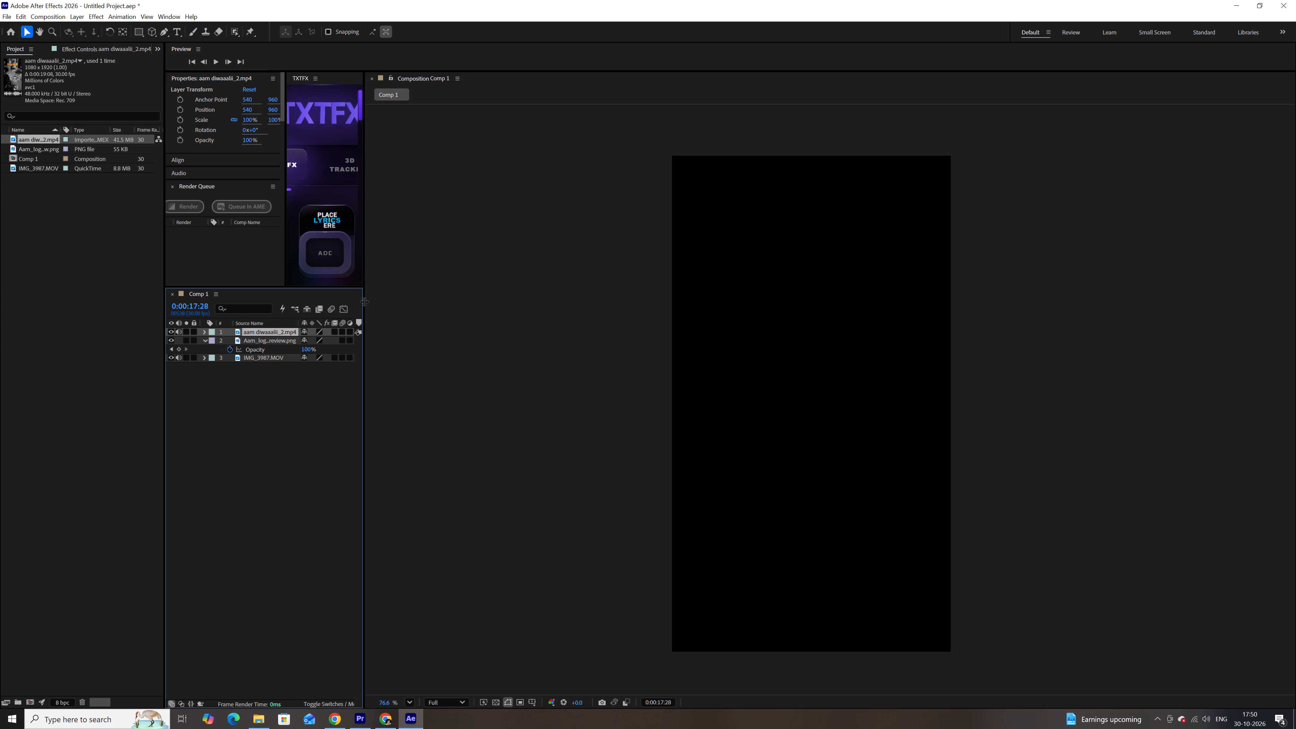
Slide the aam dwaaalii_2 layer earlier in the widened timeline until only its closing logo-and-locations card shows at 0:00:17:28.
{"action": "left_click_drag", "start_coordinate": [364, 301], "coordinate": [730, 309]}
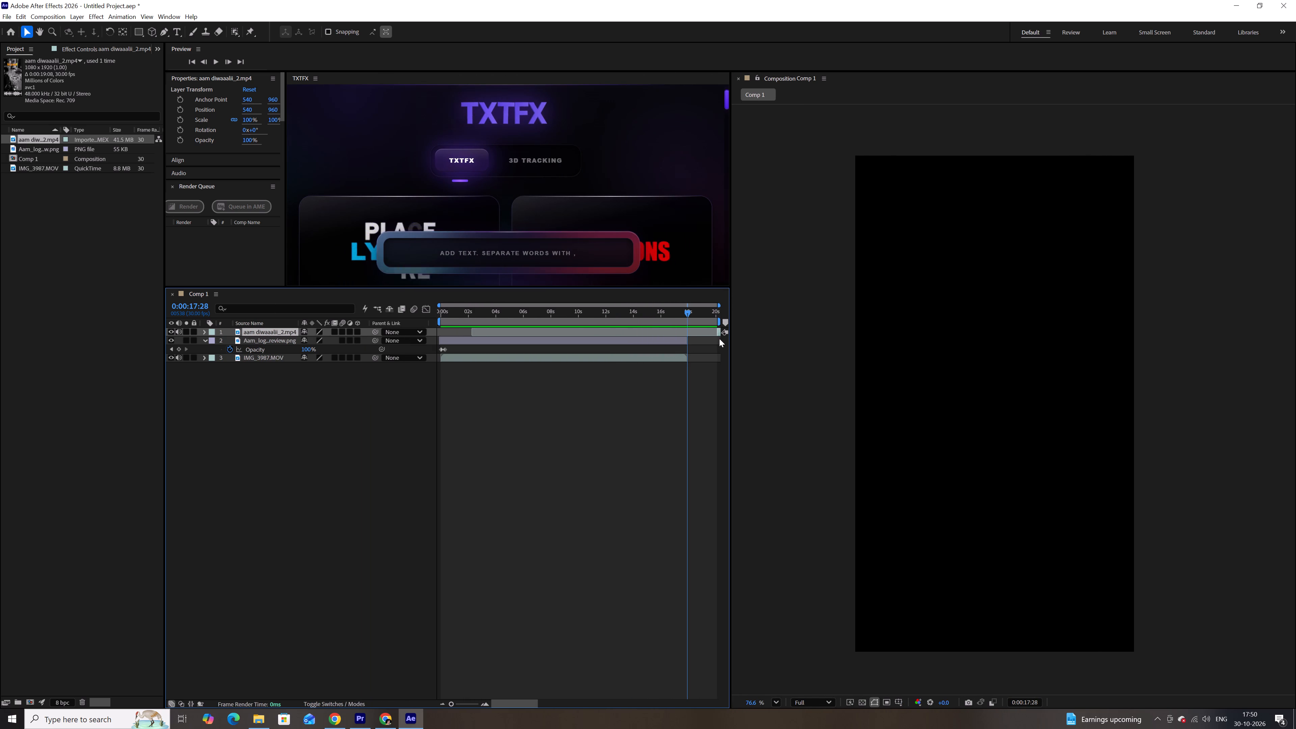
{"action": "scroll", "coordinate": [715, 339], "scroll_direction": "down", "scroll_amount": 5, "text": "alt"}
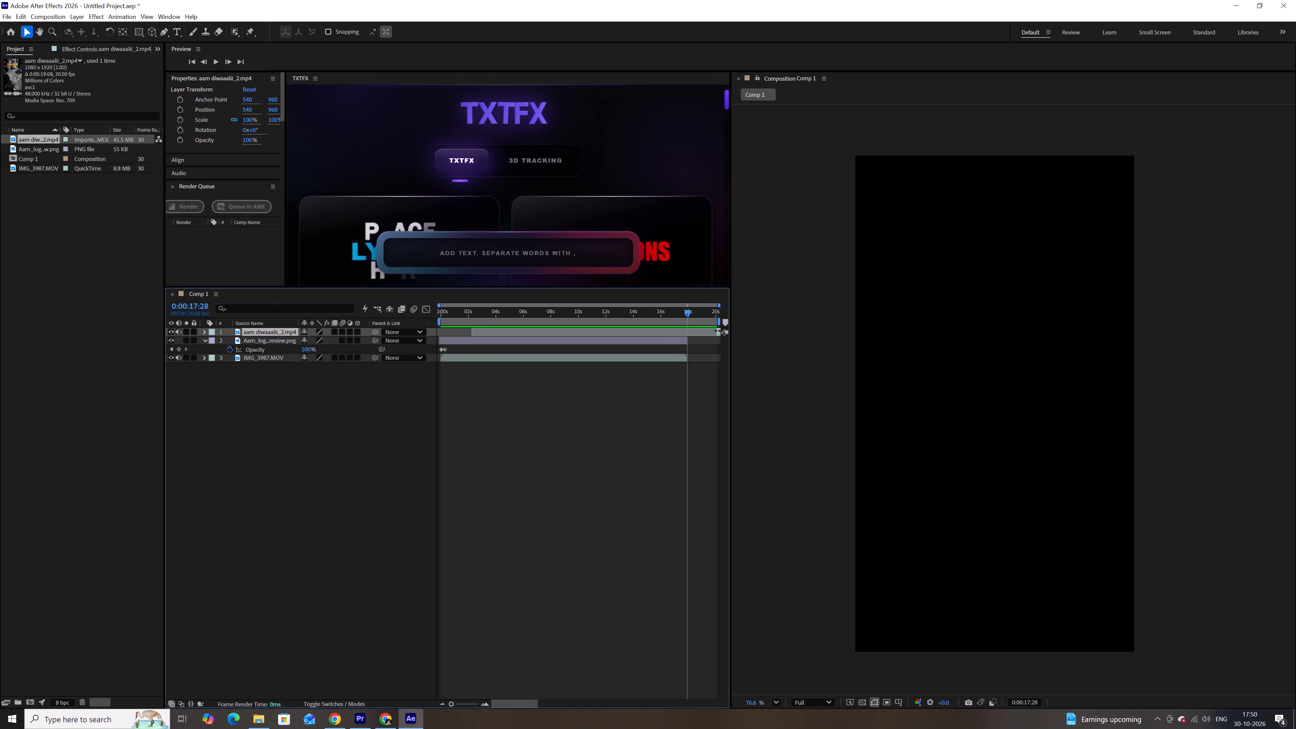
{"action": "left_click_drag", "start_coordinate": [718, 331], "coordinate": [700, 327]}
{"action": "left_click_drag", "start_coordinate": [706, 330], "coordinate": [660, 328]}
{"action": "left_click_drag", "start_coordinate": [675, 330], "coordinate": [683, 332]}
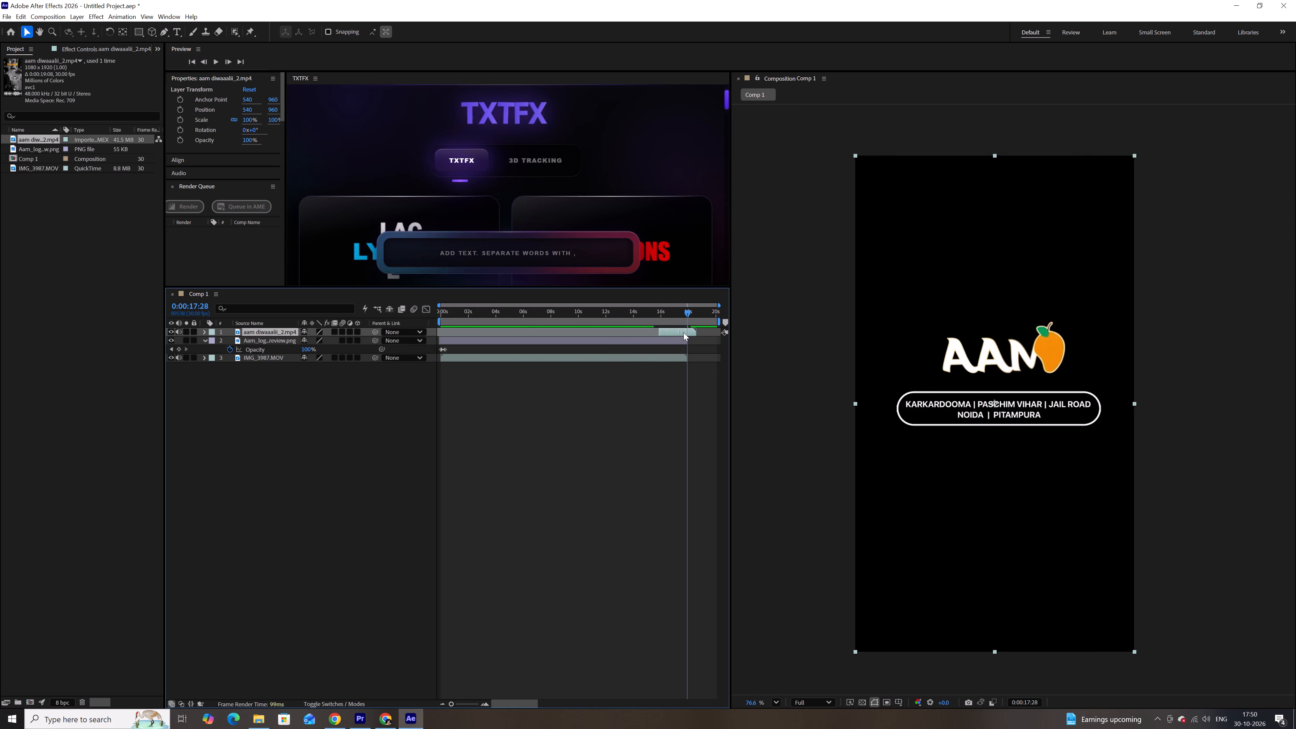
{"action": "left_click_drag", "start_coordinate": [683, 332], "coordinate": [693, 335]}
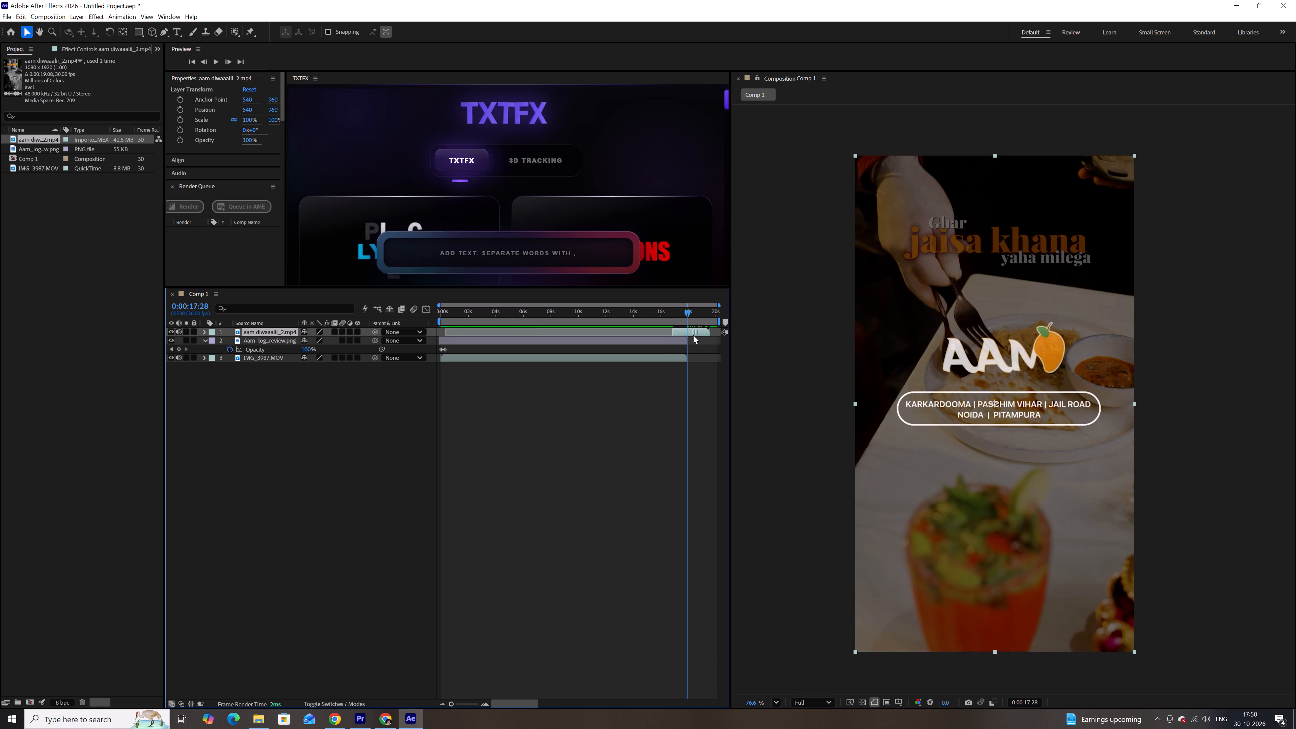
{"action": "left_click_drag", "start_coordinate": [693, 335], "coordinate": [692, 335]}
Split the aam dwaaalii_2 layer at 0:00:17:28 and delete the part before the split.
{"action": "key", "text": "ctrl+shift+d"}
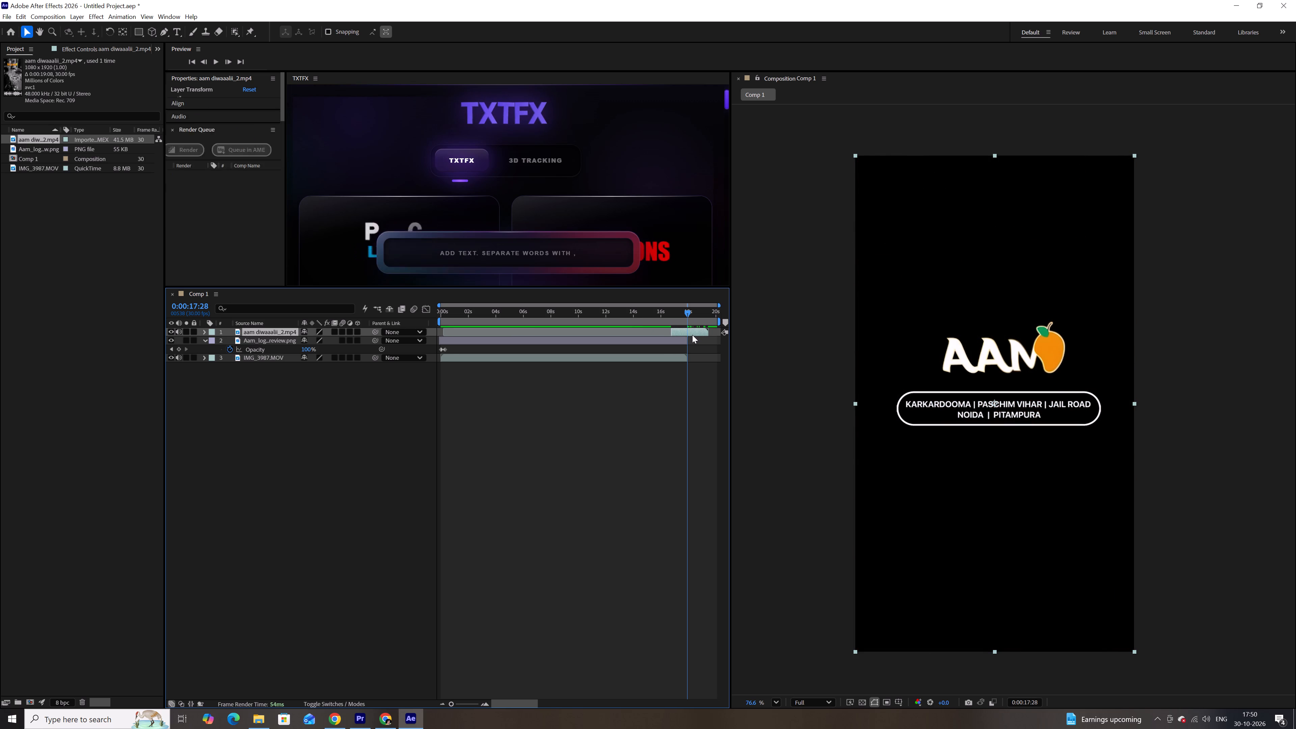
{"action": "left_click", "coordinate": [685, 341]}
{"action": "key", "text": "BackSpace"}
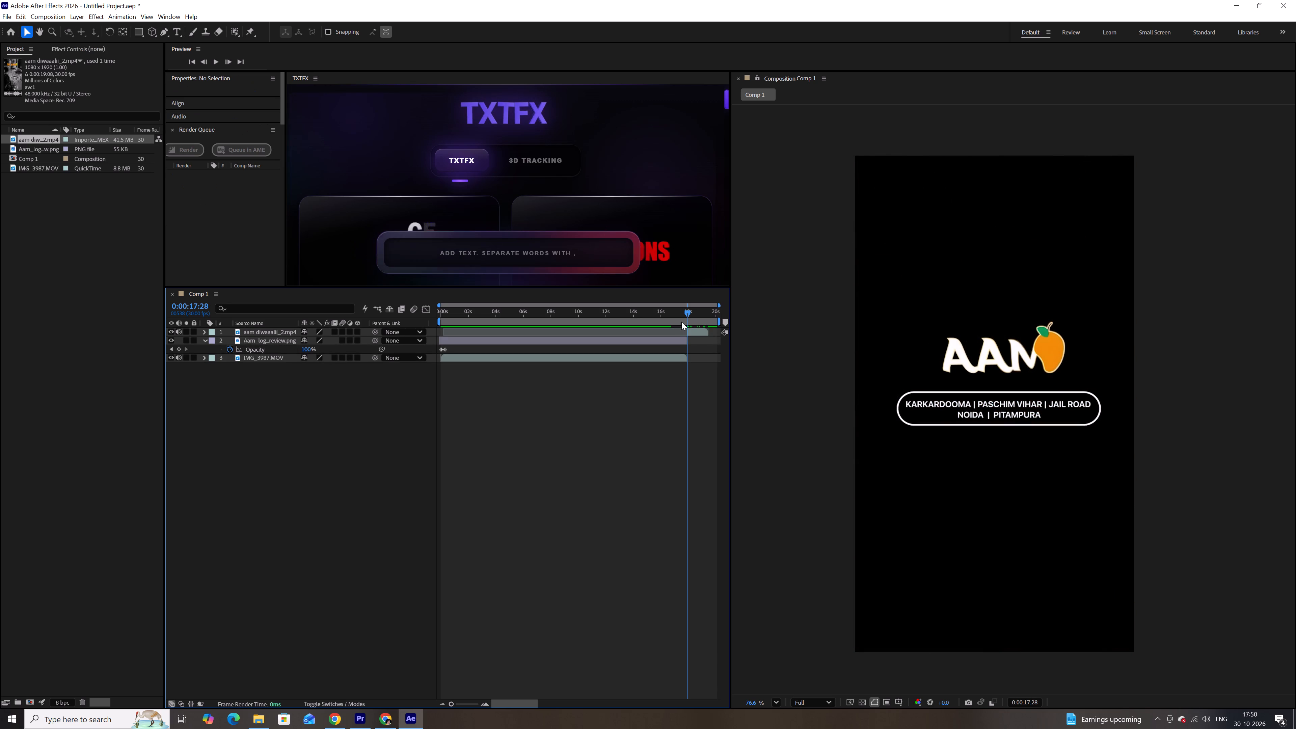
Shift the remaining closing-card clip earlier so it starts at 0:00:17:16, overlapping the end of the food footage.
{"action": "left_click", "coordinate": [680, 315]}
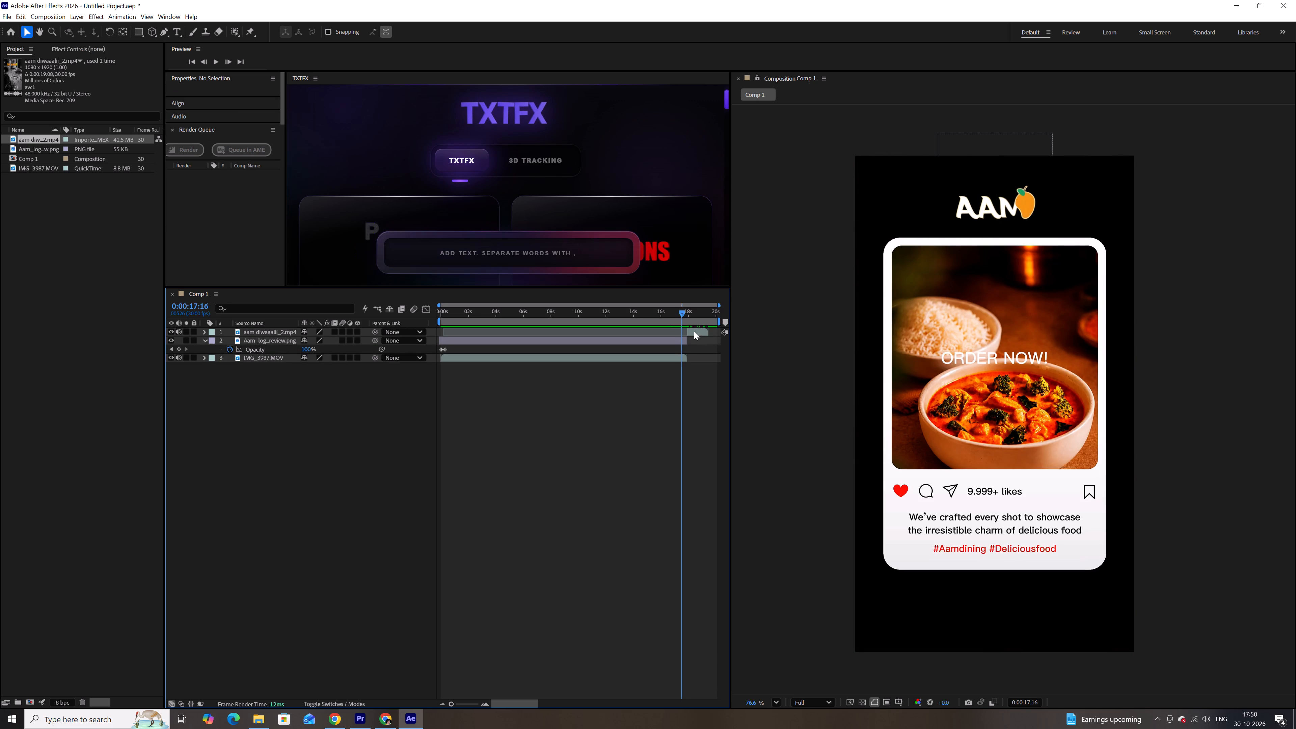
{"action": "left_click_drag", "start_coordinate": [694, 331], "coordinate": [688, 329]}
Keyframe the closing card's Opacity from 0% at 0:00:17:16 to 100% at 0:00:17:26 so it fades in.
{"action": "key", "text": "t"}
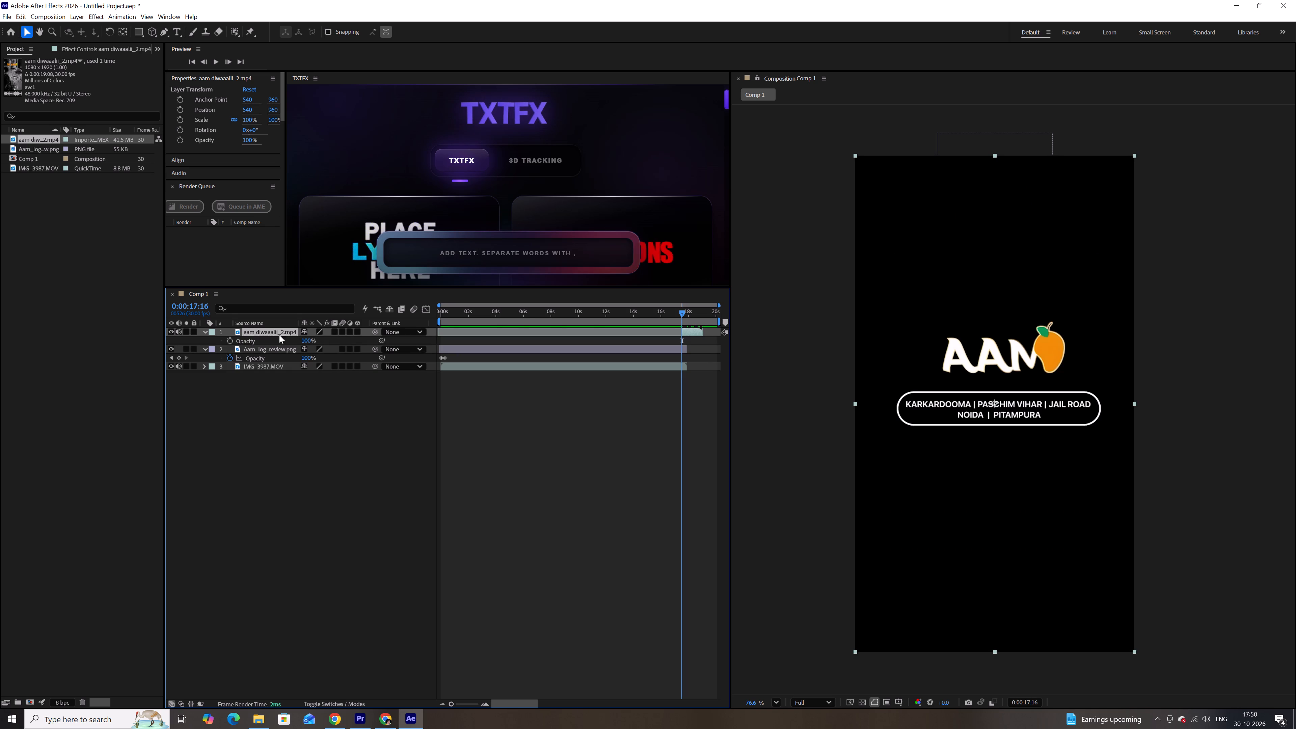
{"action": "left_click", "coordinate": [230, 340]}
{"action": "left_click_drag", "start_coordinate": [682, 311], "coordinate": [686, 312]}
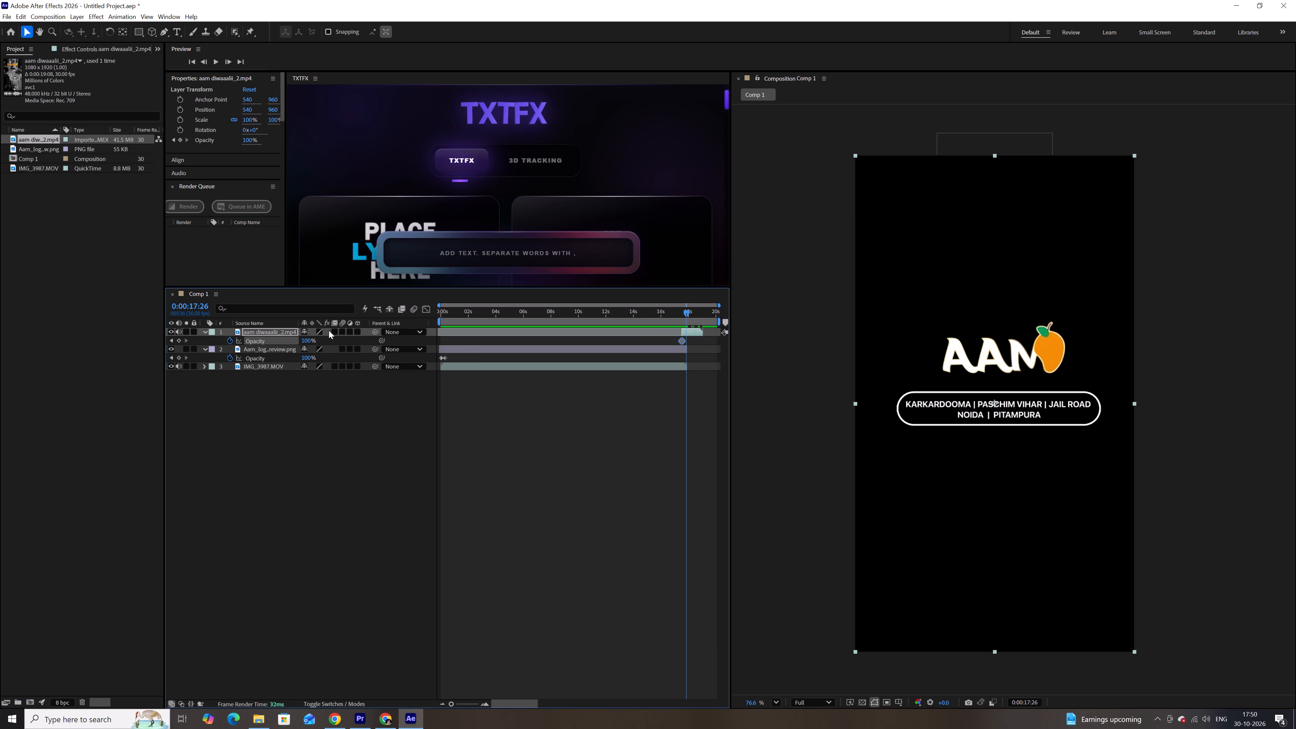
{"action": "left_click_drag", "start_coordinate": [307, 341], "coordinate": [361, 339]}
{"action": "scroll", "coordinate": [686, 313], "scroll_direction": "up", "scroll_amount": 4, "text": "alt"}
{"action": "left_click_drag", "start_coordinate": [655, 313], "coordinate": [629, 313]}
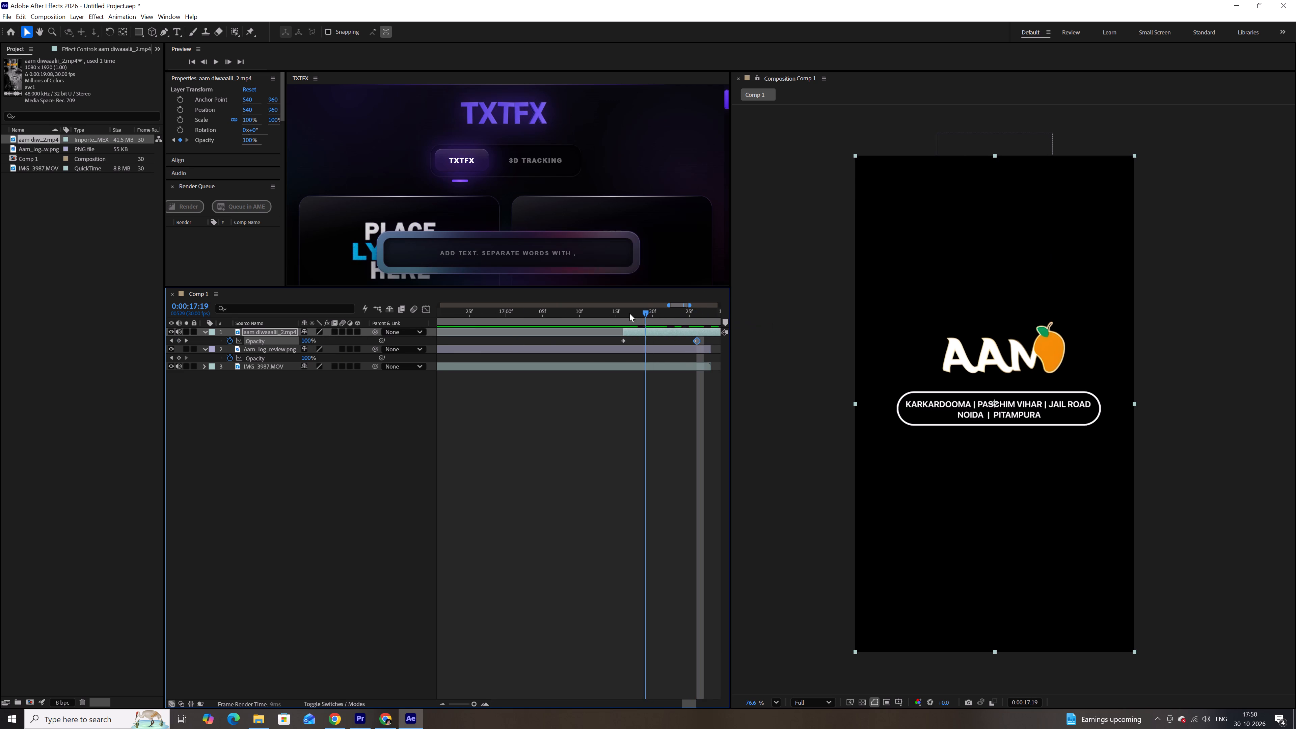
{"action": "left_click_drag", "start_coordinate": [629, 313], "coordinate": [626, 314]}
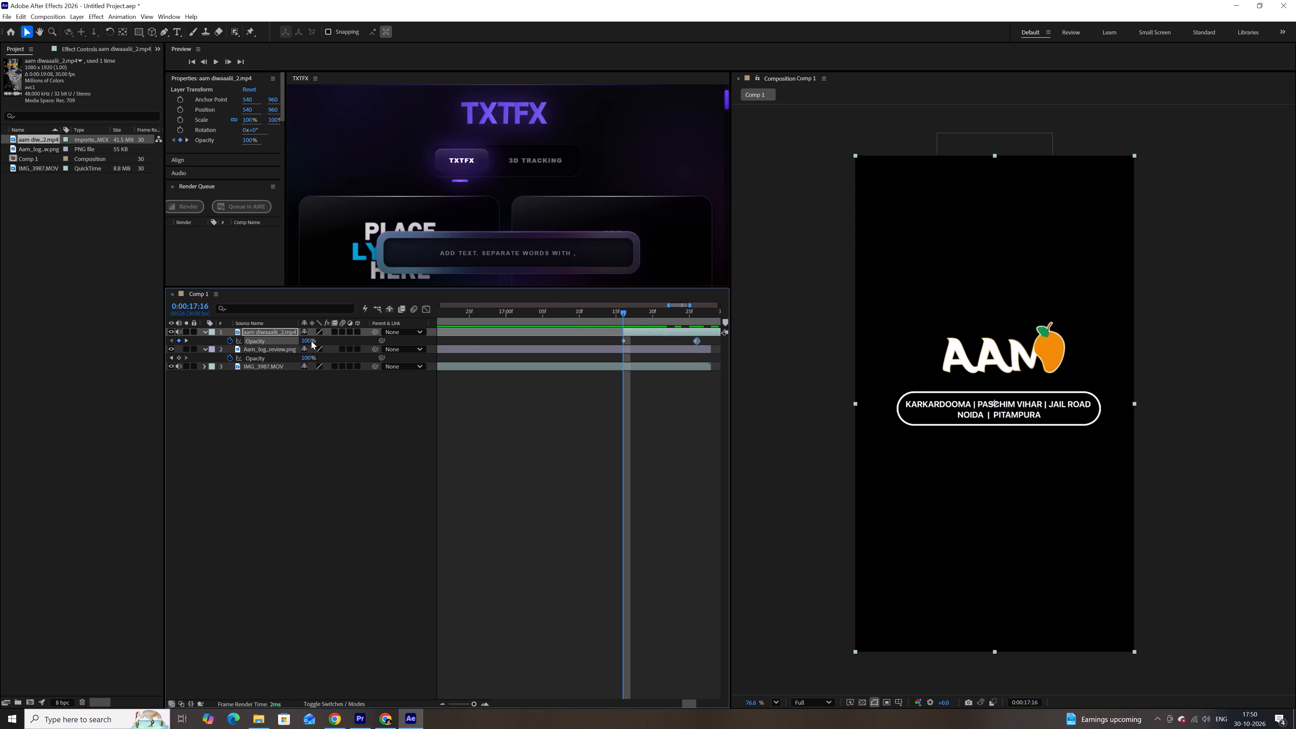
{"action": "left_click_drag", "start_coordinate": [311, 341], "coordinate": [307, 341]}
{"action": "left_click_drag", "start_coordinate": [307, 341], "coordinate": [178, 349]}
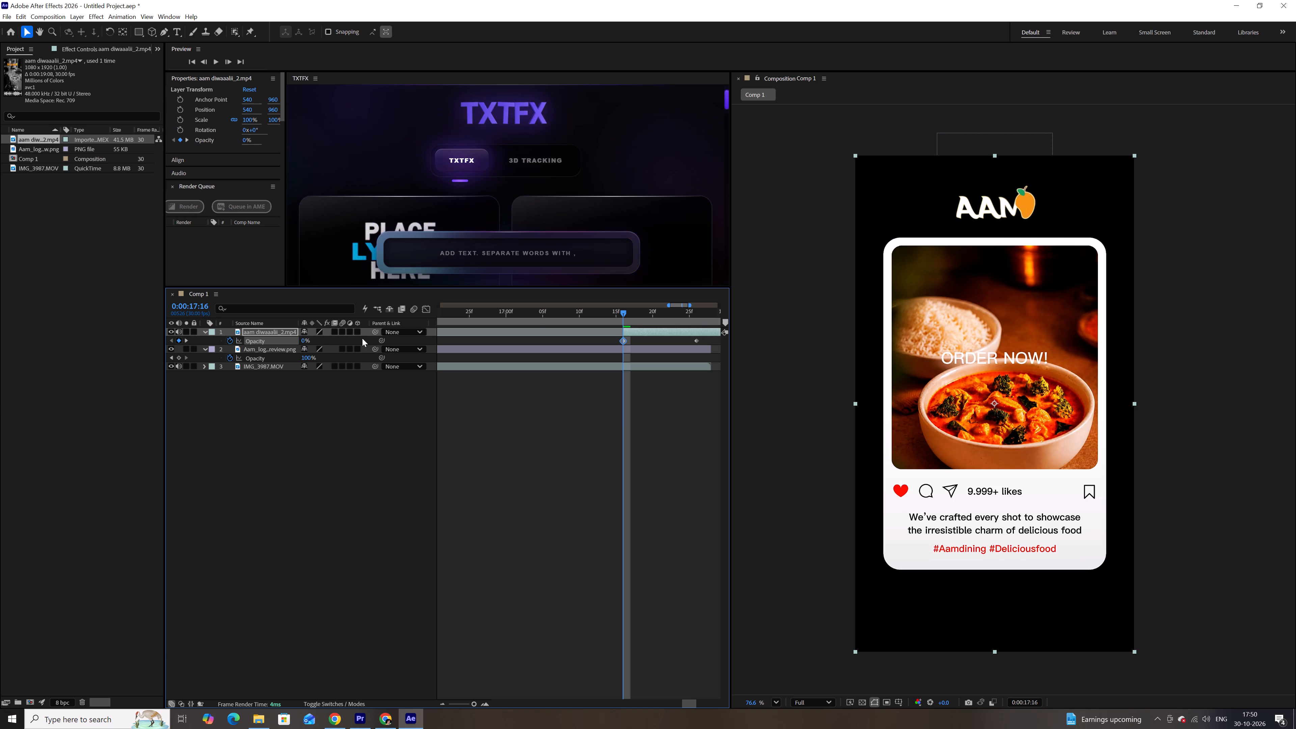
Preview the closing card's fade-in and find where the card clip ends in the timeline.
{"action": "left_click", "coordinate": [541, 316]}
{"action": "key", "text": "space"}
{"action": "key", "text": "space"}
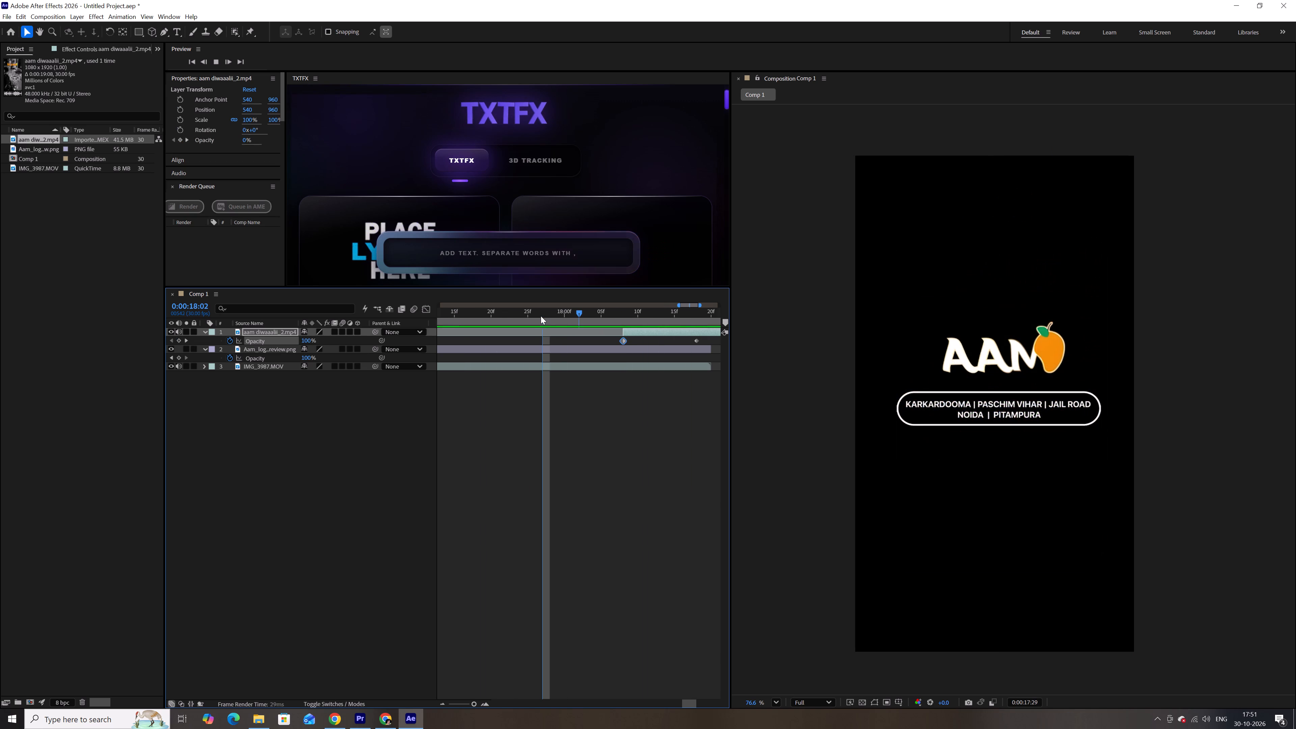
{"action": "key", "text": "space"}
{"action": "key", "text": "space"}
{"action": "scroll", "coordinate": [641, 329], "scroll_direction": "down", "scroll_amount": 4, "text": "alt"}
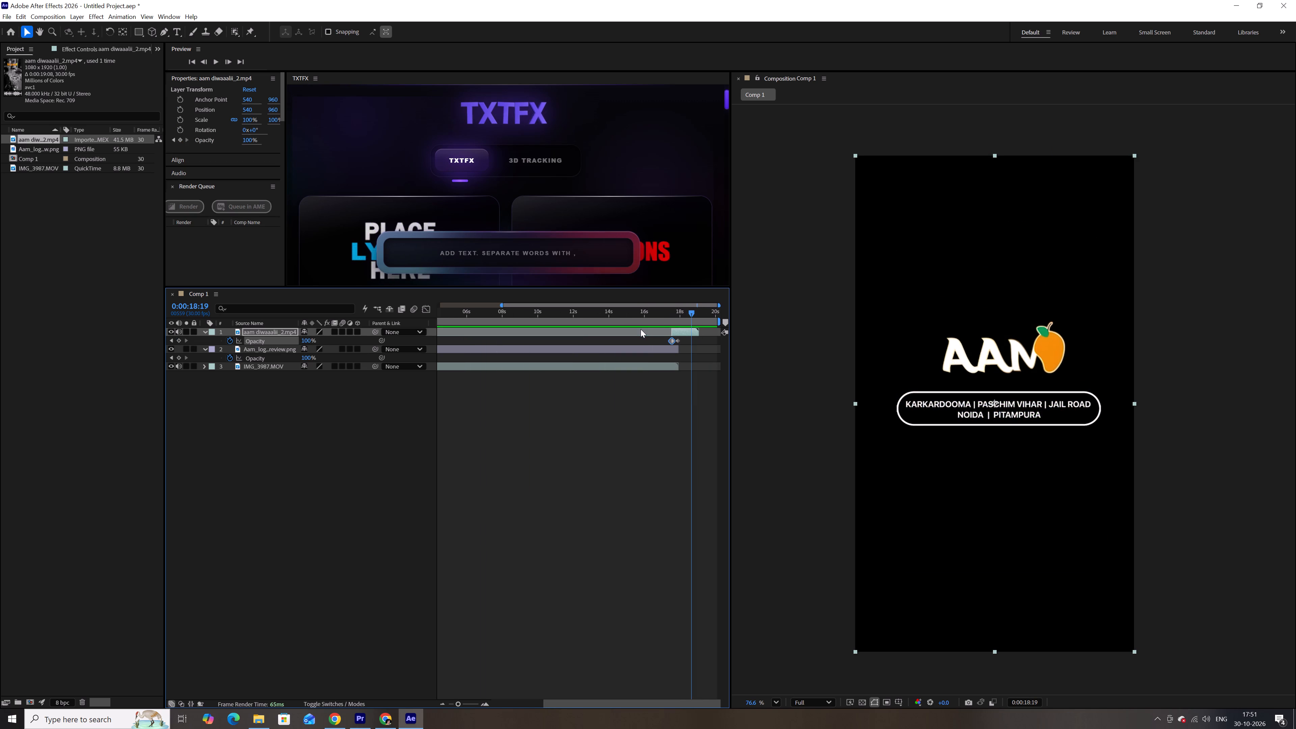
{"action": "key", "text": "space"}
{"action": "key", "text": "space"}
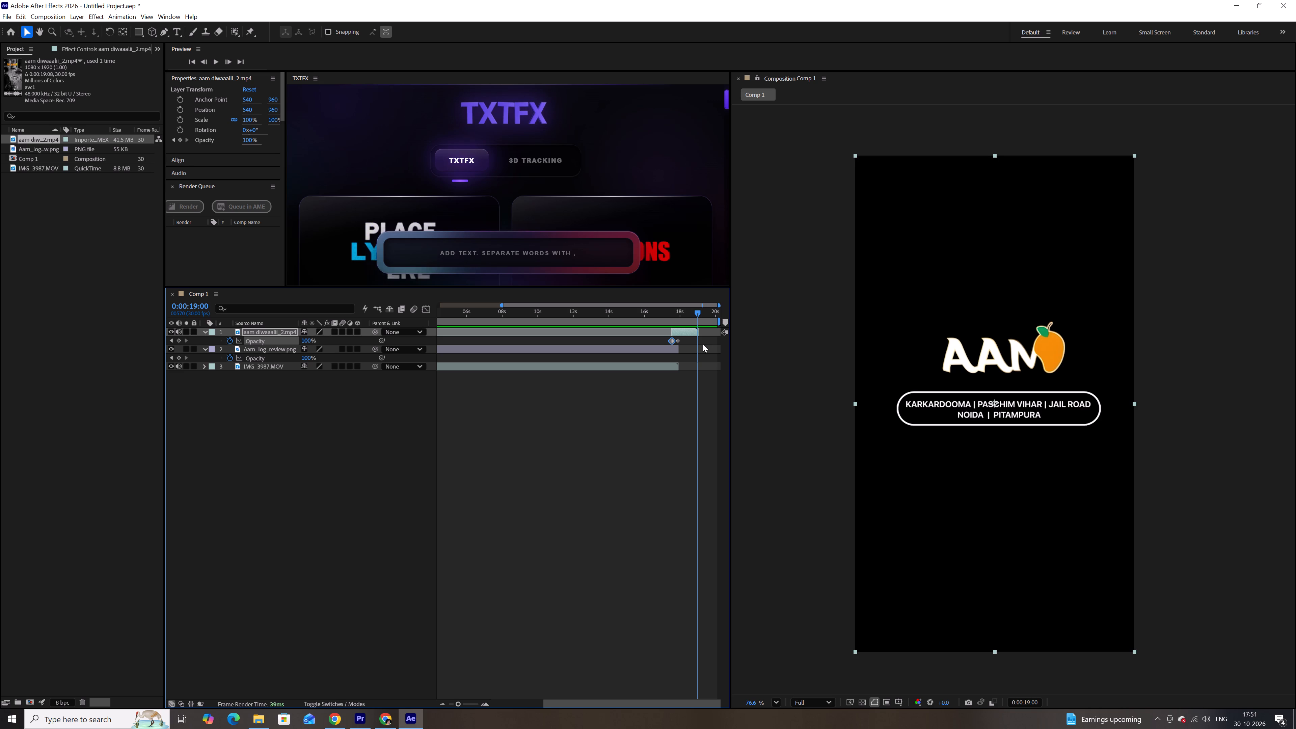
Shorten Comp 1 by changing the seconds of its duration to 19 in the composition settings.
{"action": "key", "text": "ctrl+k"}
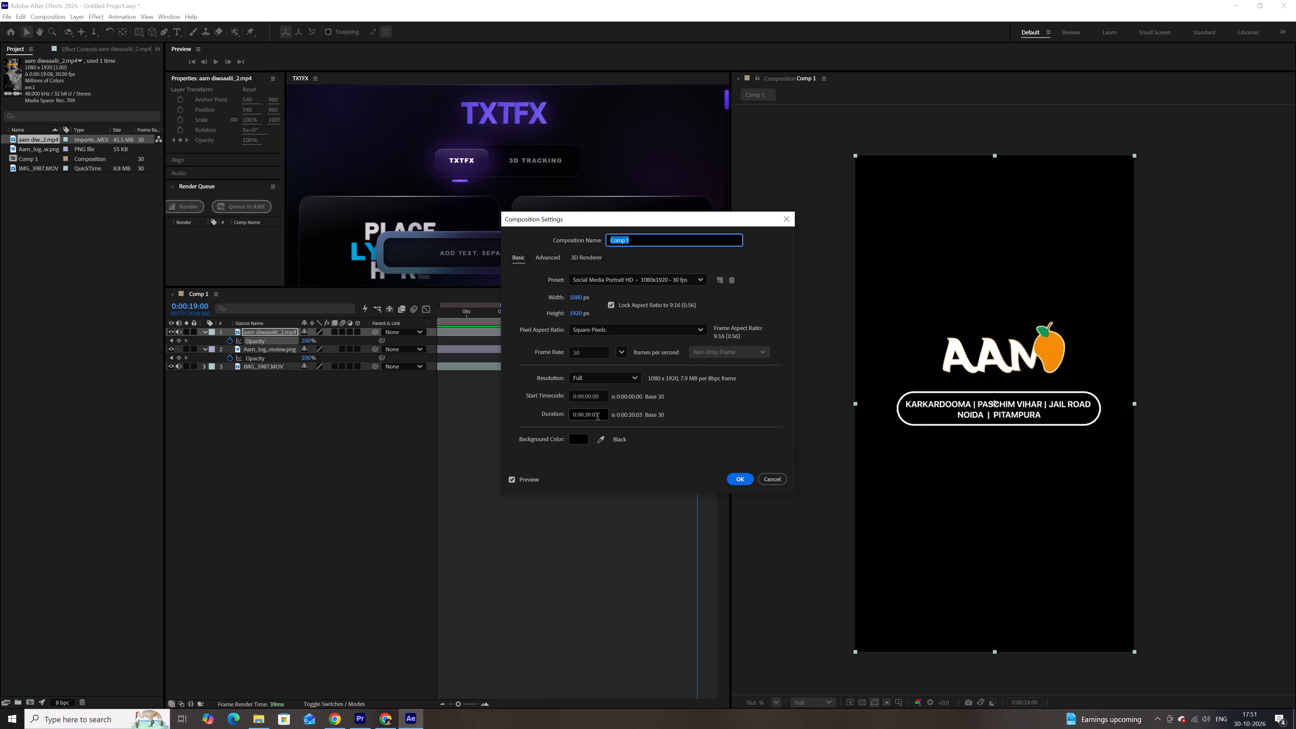
{"action": "left_click", "coordinate": [588, 415]}
{"action": "key", "text": "Right"}
{"action": "key", "text": "BackSpace"}
{"action": "key", "text": "BackSpace"}
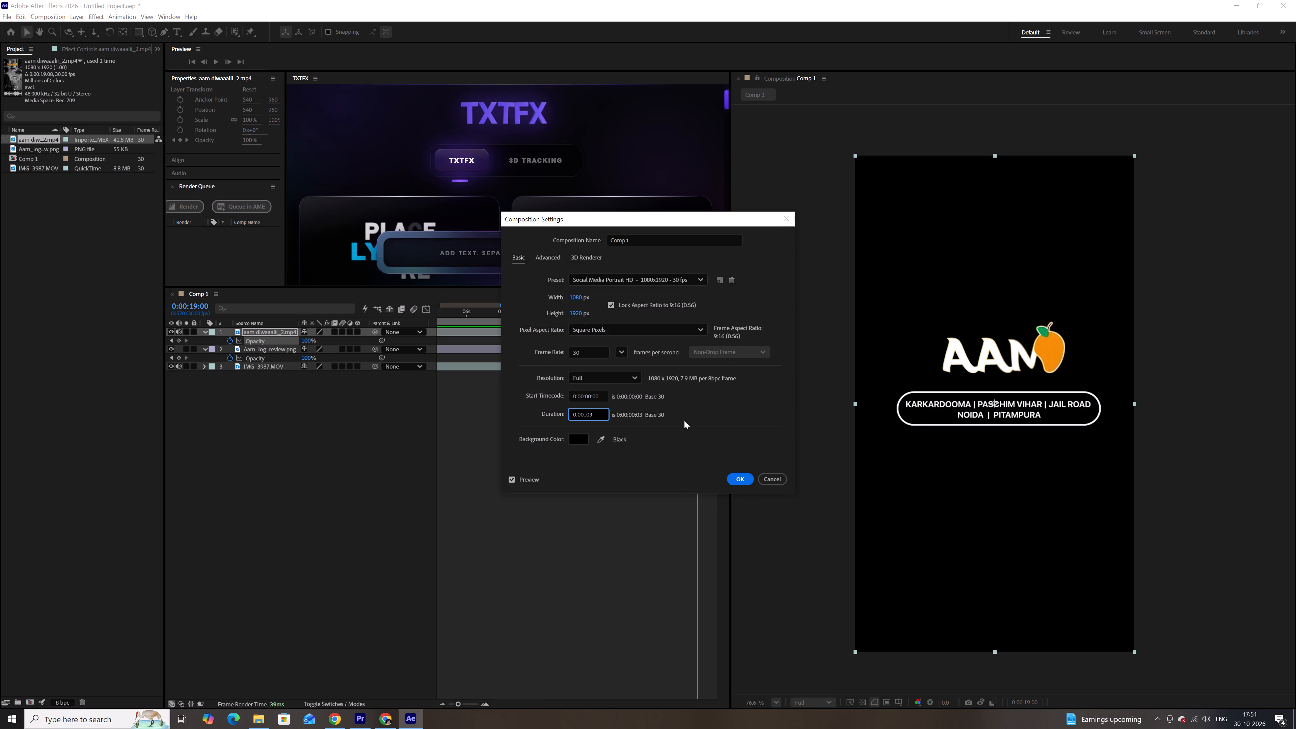
{"action": "type", "text": "19"}
{"action": "key", "text": "Return"}
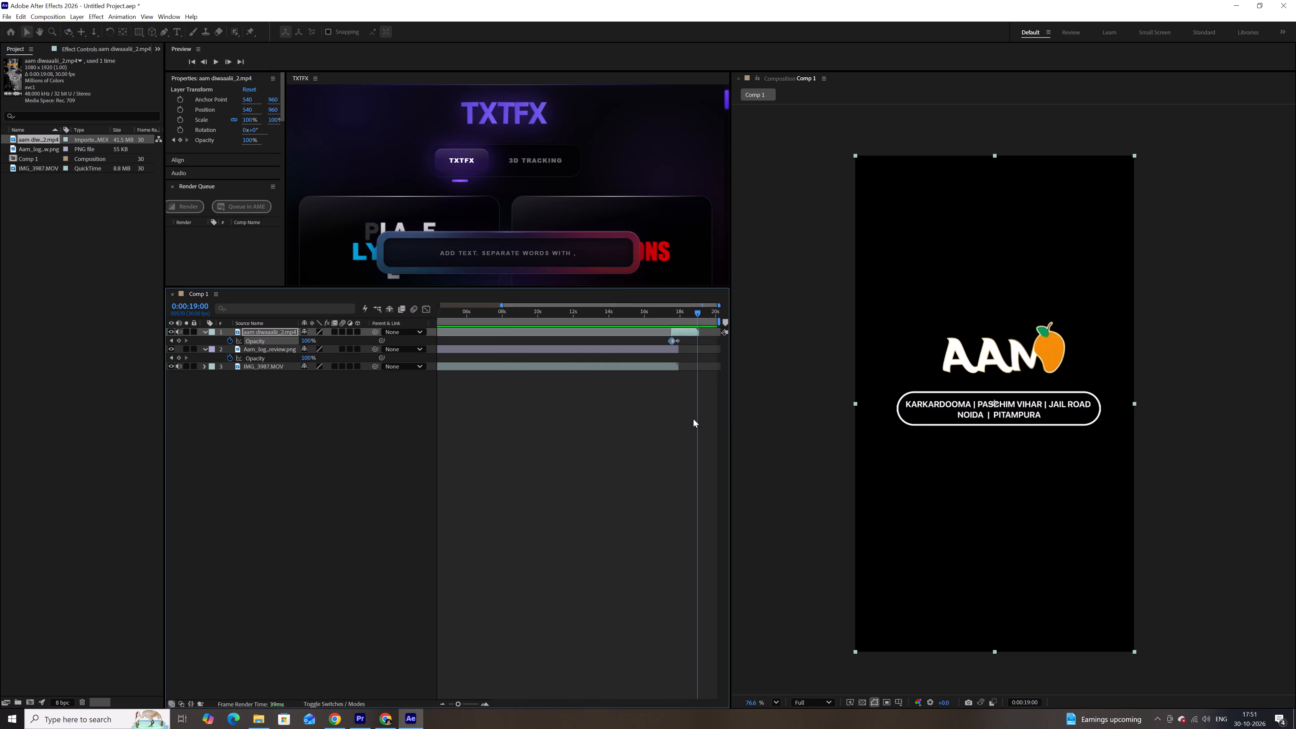
Play the whole composition from 0:00:00:00 to check the logo animation, food post and closing card.
{"action": "key", "text": "space"}
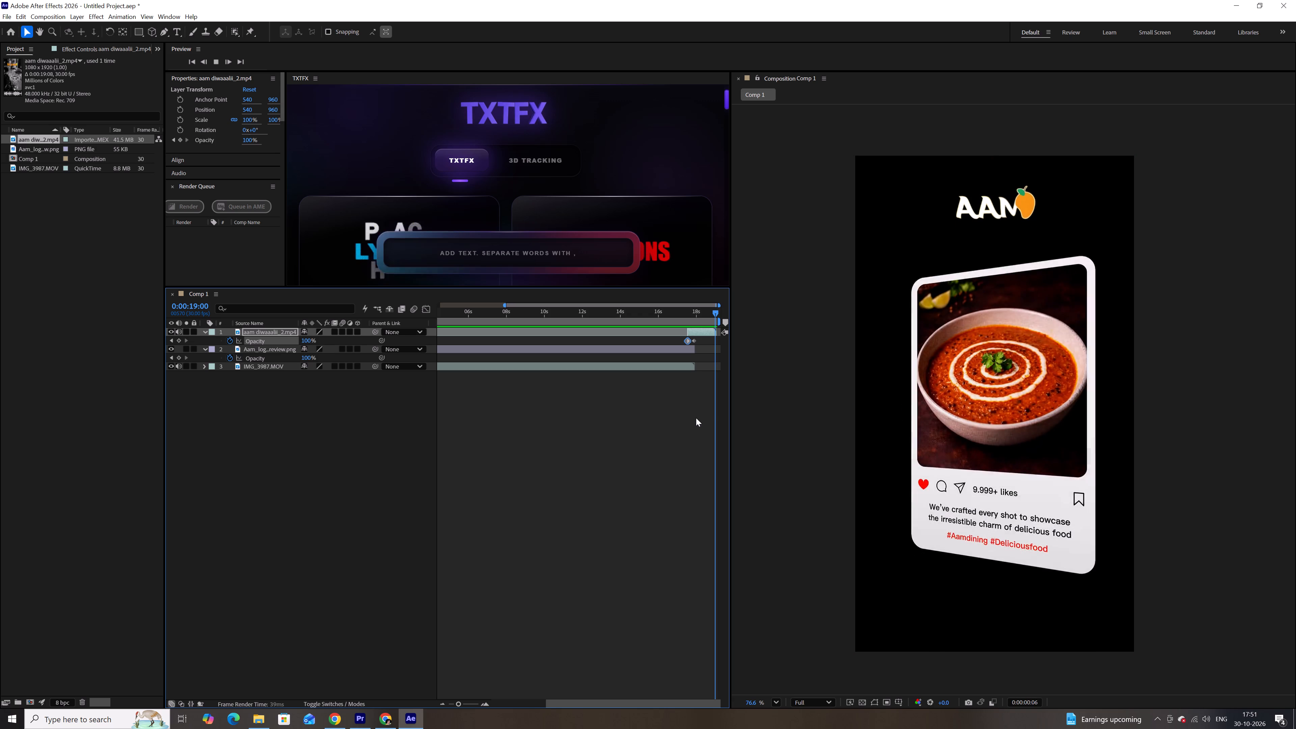
{"action": "key", "text": "space"}
{"action": "left_click_drag", "start_coordinate": [449, 314], "coordinate": [399, 317]}
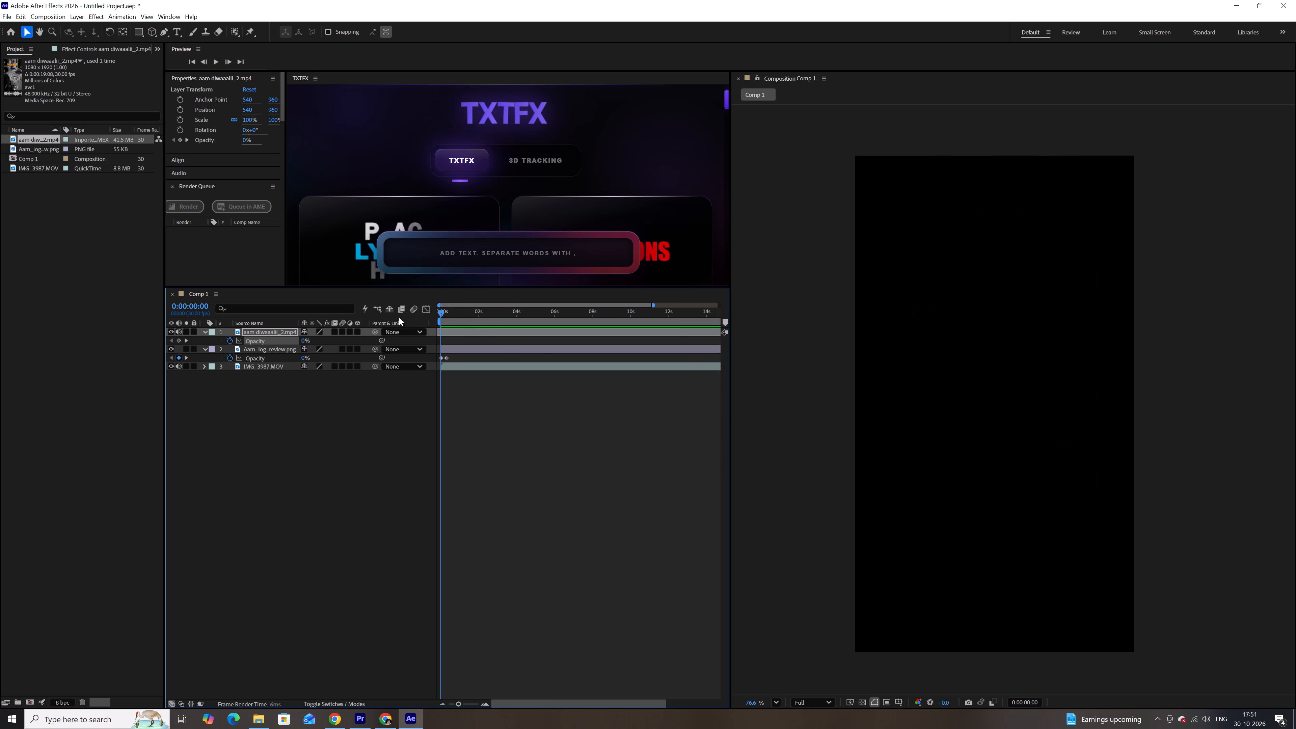
{"action": "left_click_drag", "start_coordinate": [399, 317], "coordinate": [398, 317]}
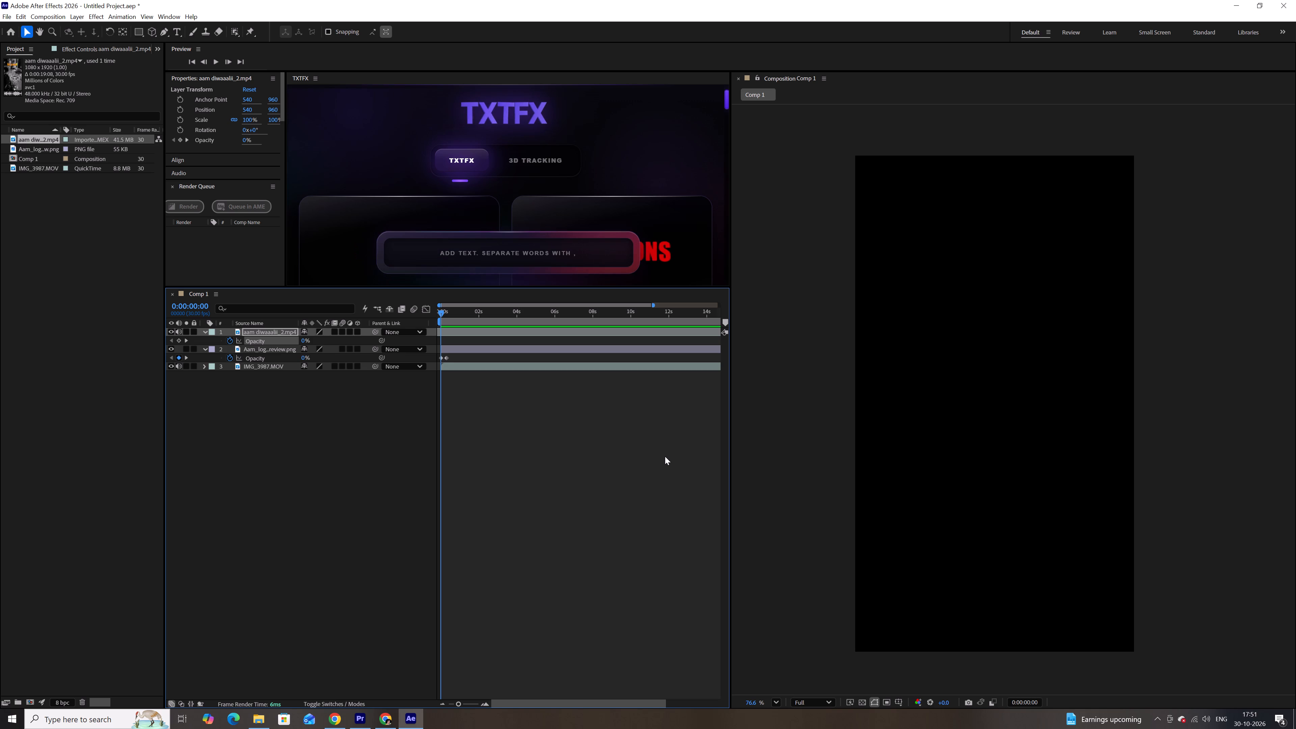
{"action": "key", "text": "space"}
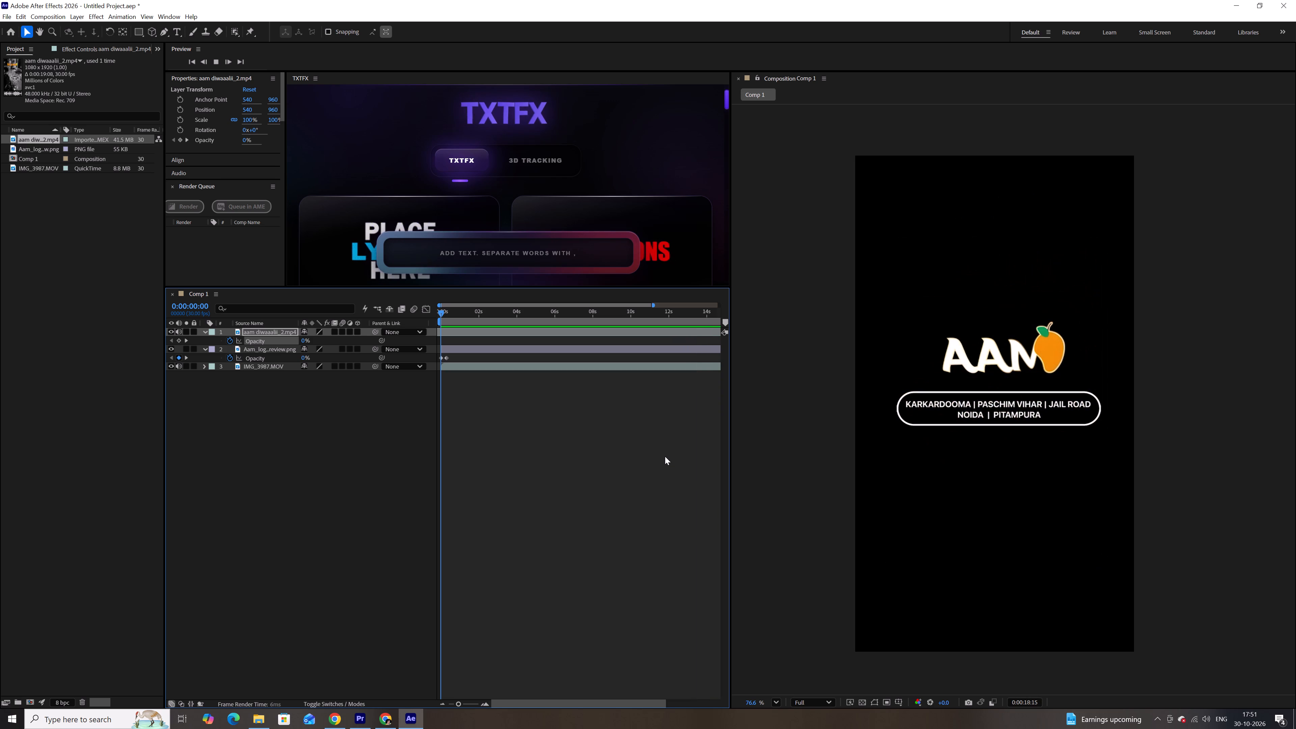
{"action": "key", "text": "space"}
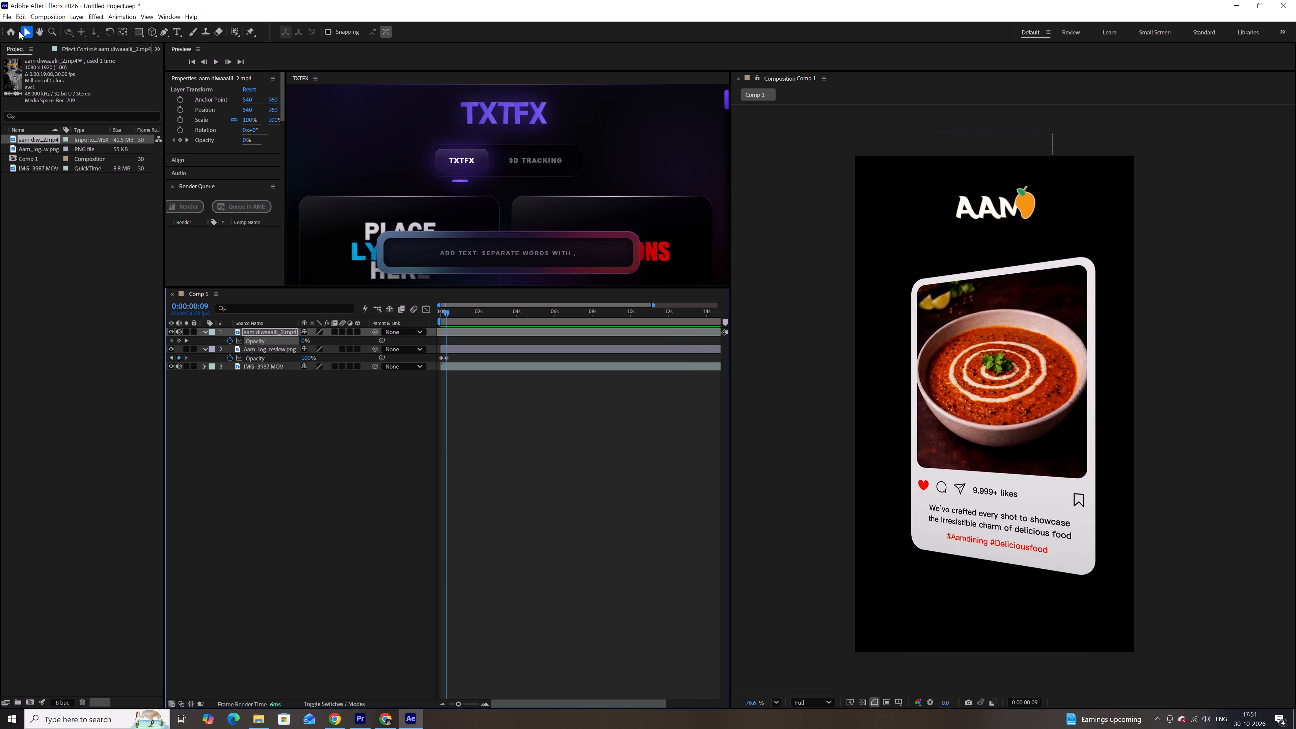
Add Comp 1 to the render queue and widen the queue area to expose its output settings.
{"action": "left_click", "coordinate": [8, 15]}
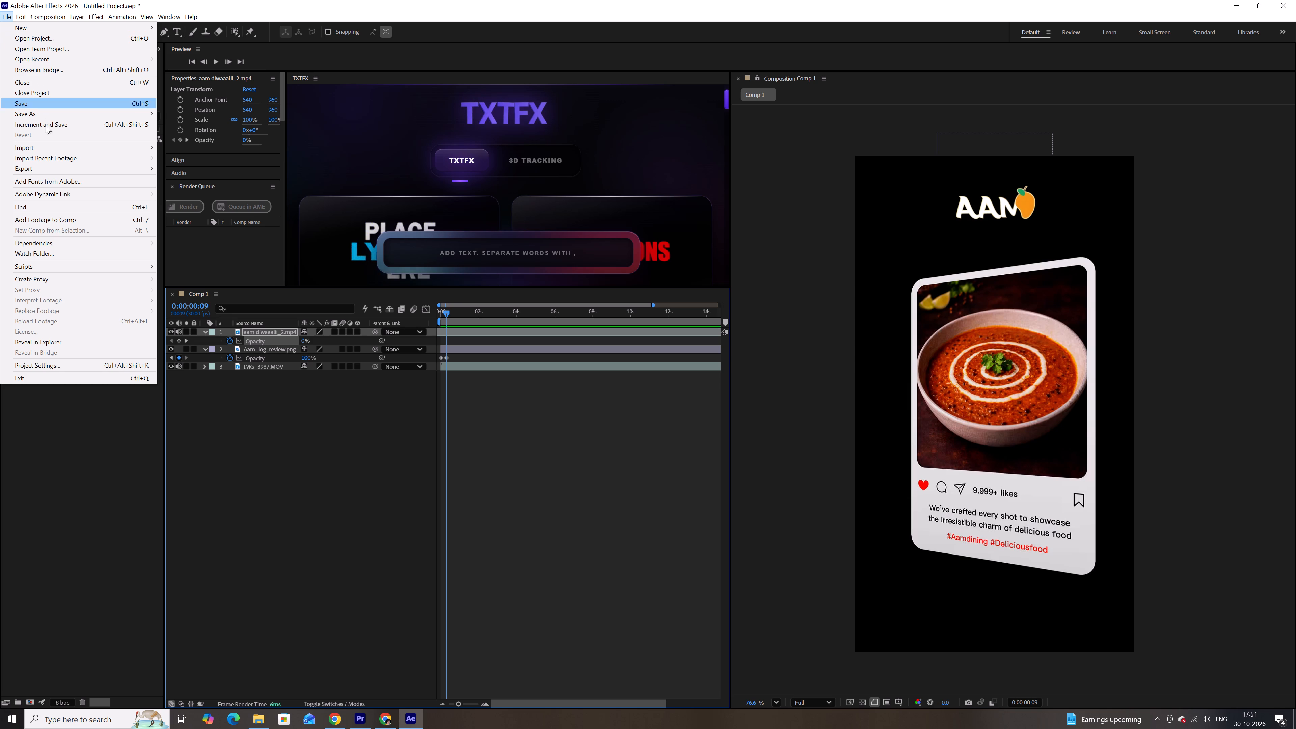
{"action": "left_click", "coordinate": [61, 168]}
{"action": "left_click", "coordinate": [167, 176]}
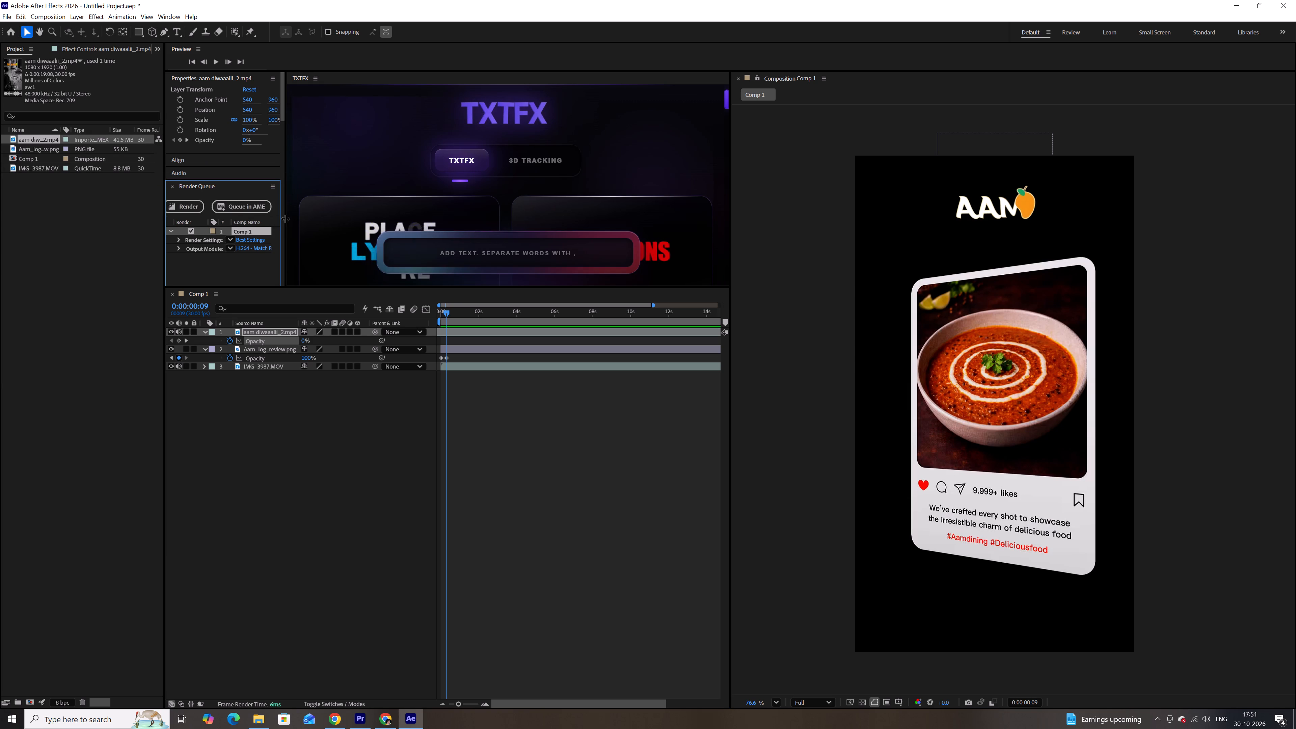
{"action": "left_click_drag", "start_coordinate": [285, 218], "coordinate": [299, 218]}
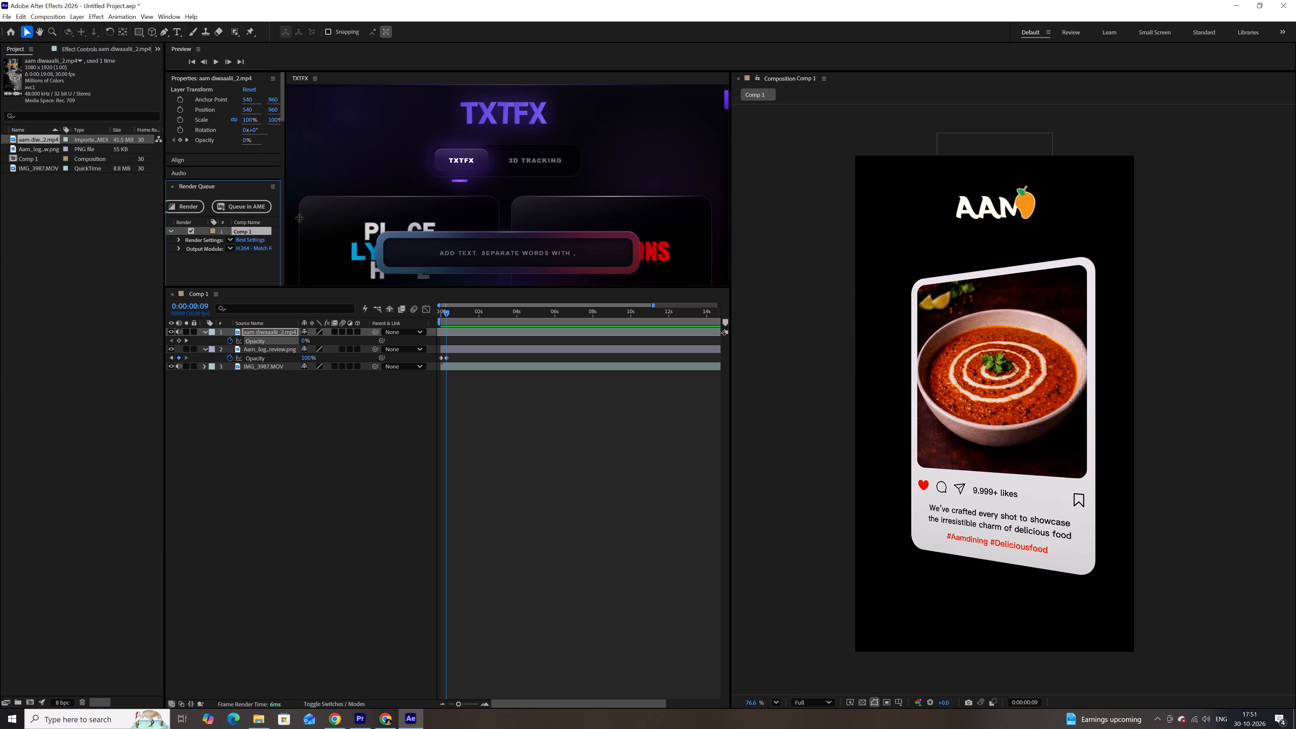
{"action": "left_click_drag", "start_coordinate": [299, 218], "coordinate": [547, 196]}
Set the H.264 render output to a file named "aam food video ui" in the Downloads folder.
{"action": "left_click", "coordinate": [422, 249]}
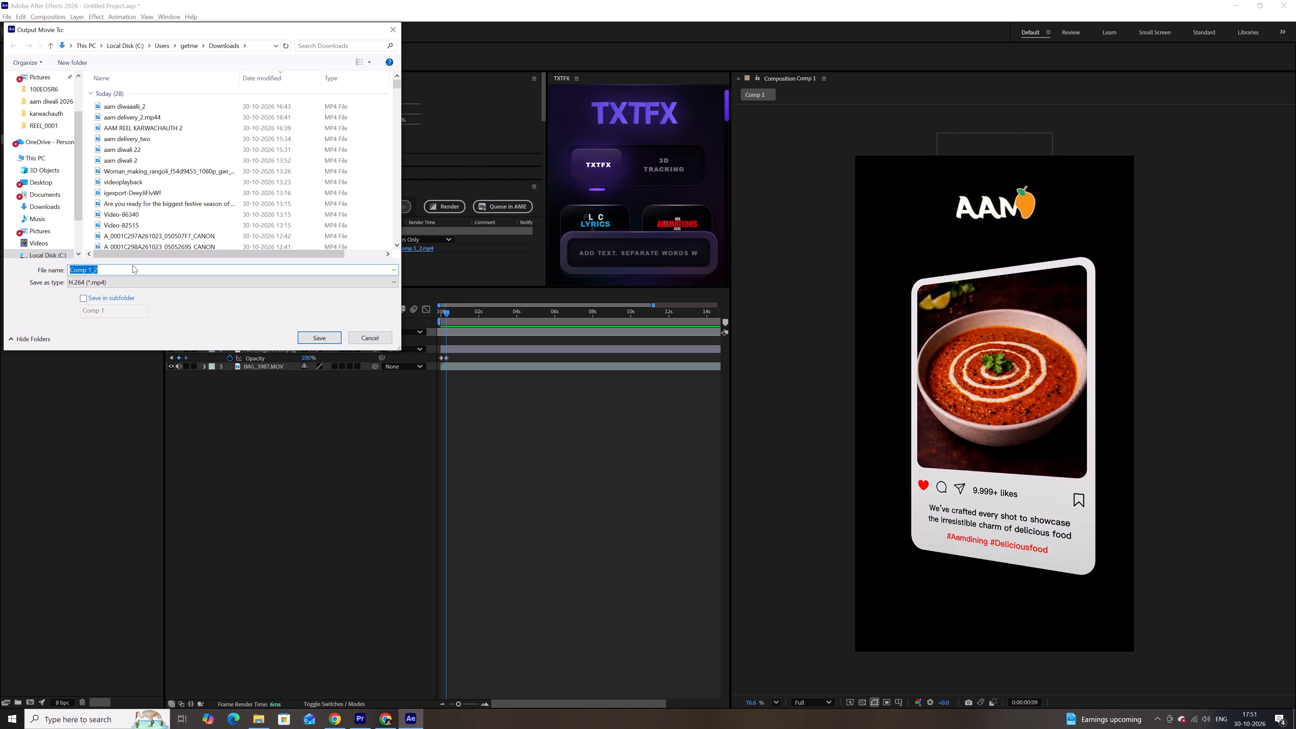
{"action": "type", "text": "aam"}
{"action": "key", "text": "space"}
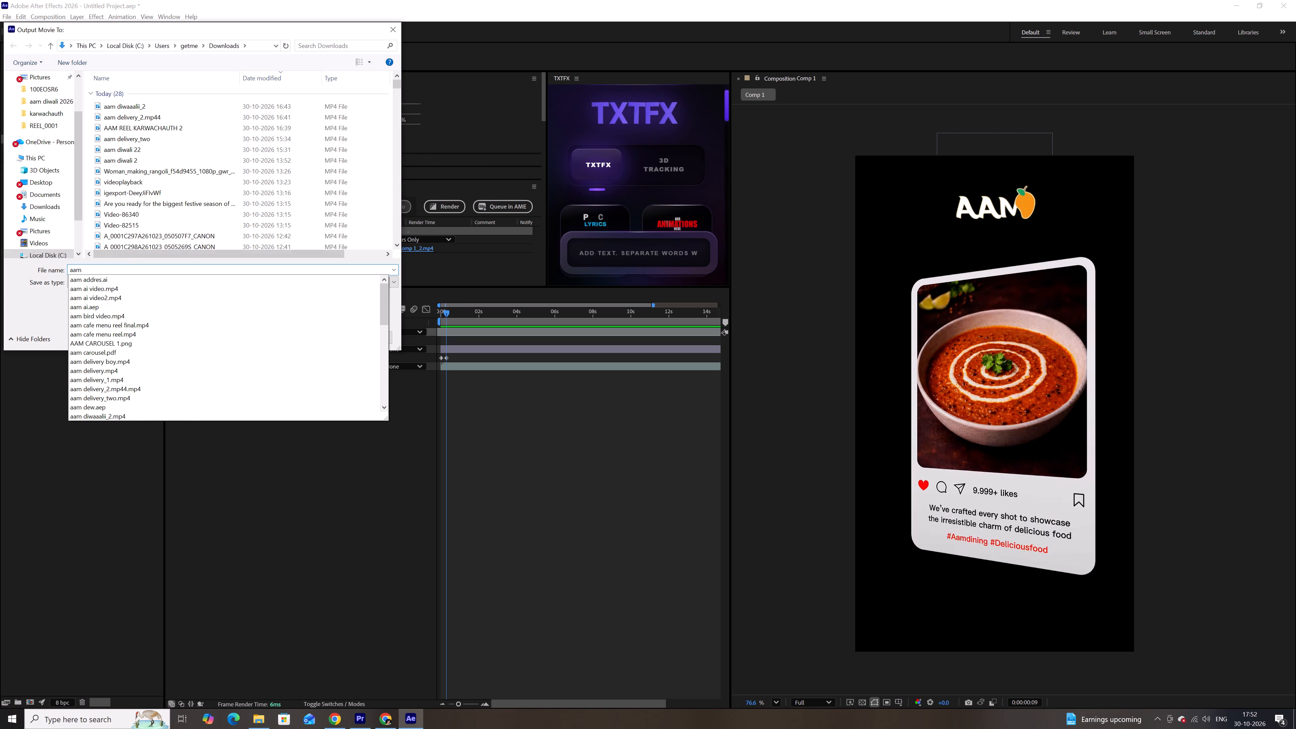
{"action": "type", "text": "food video"}
{"action": "key", "text": "space"}
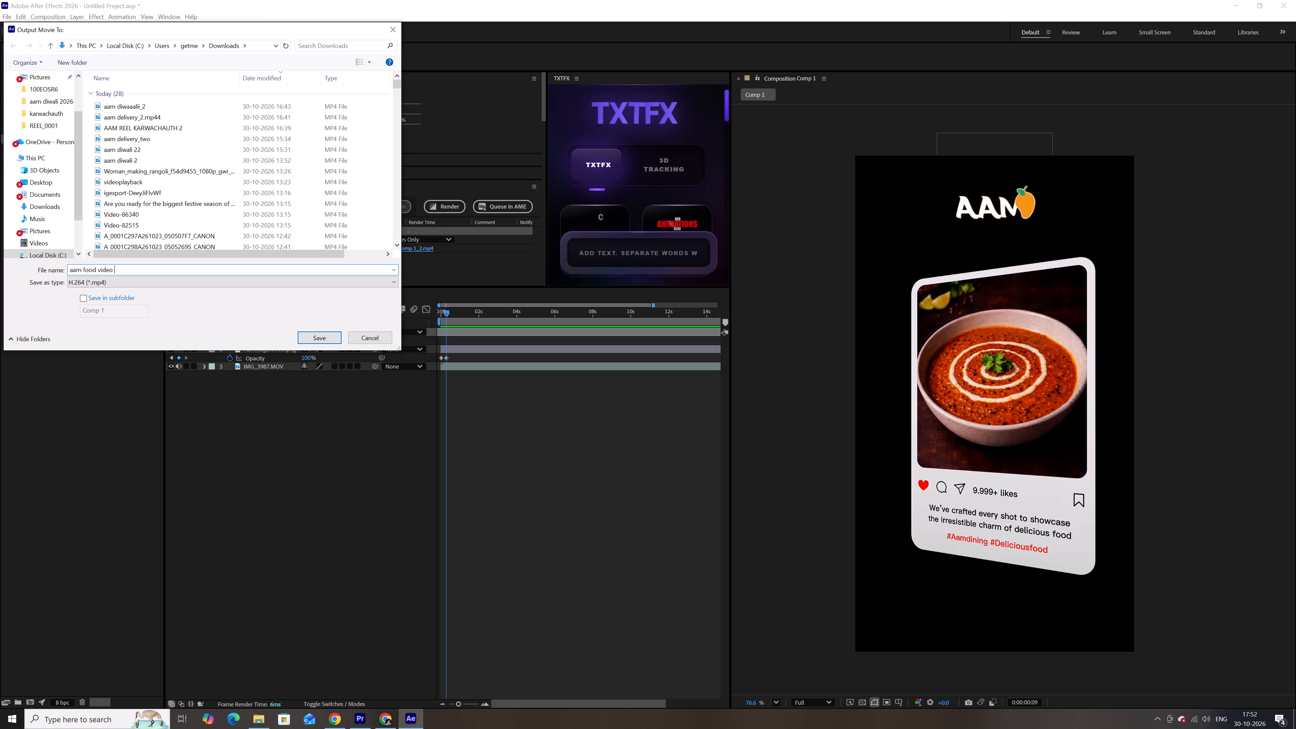
{"action": "type", "text": "ui"}
{"action": "left_click", "coordinate": [324, 340]}
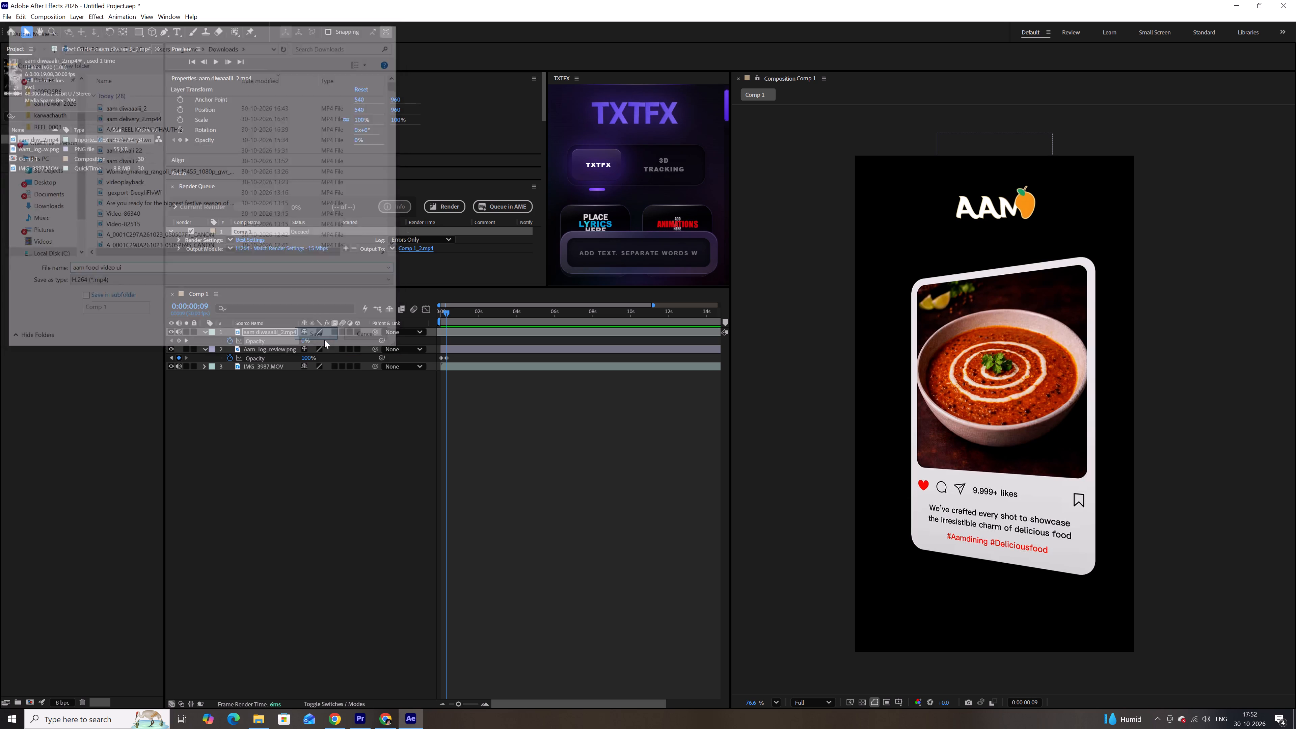
Start rendering the queued Comp 1.
{"action": "left_click", "coordinate": [436, 205]}
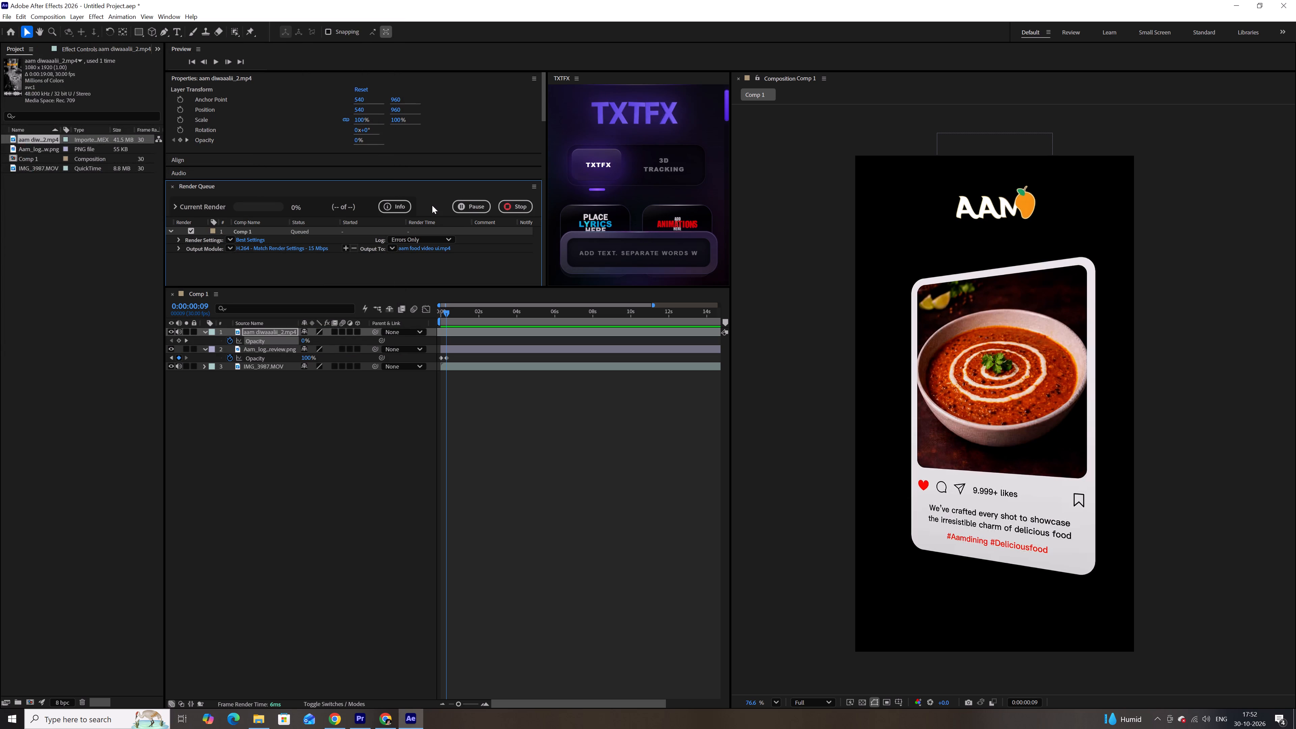
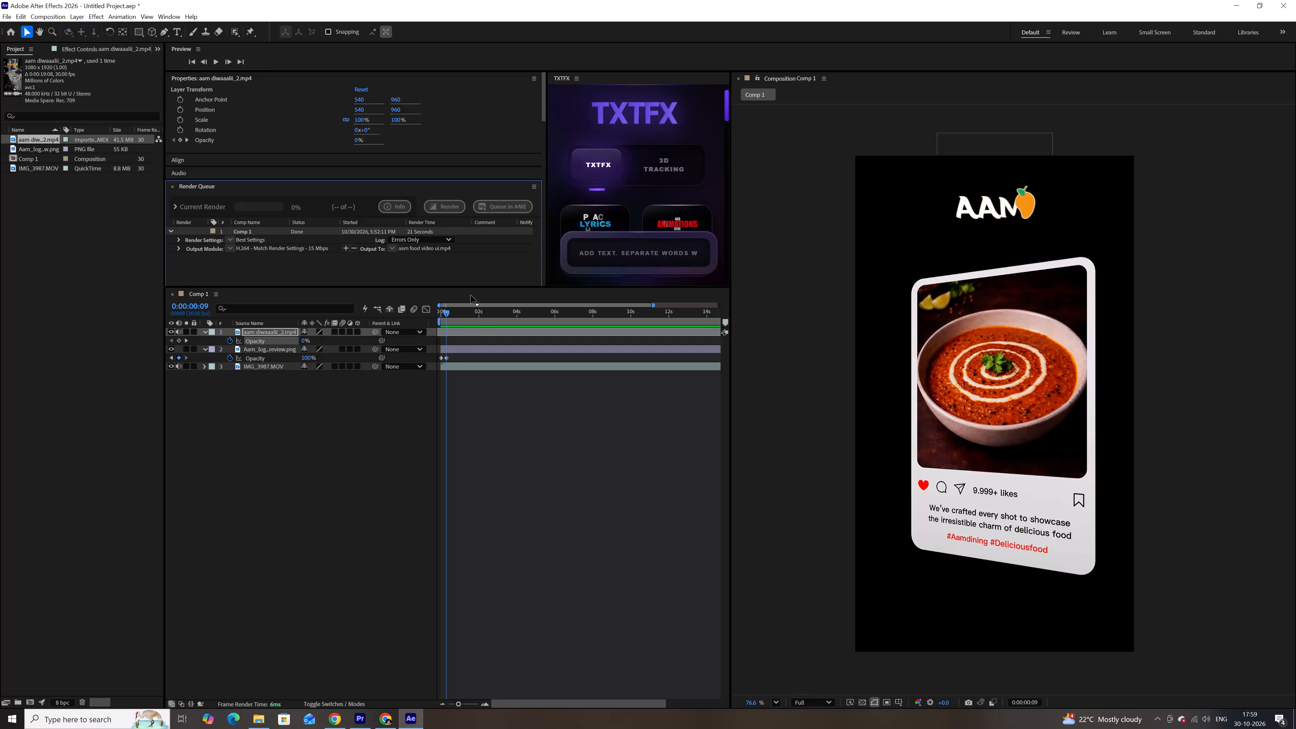
Reveal the keyframed properties of all layers in the Comp 1 timeline.
{"action": "left_click_drag", "start_coordinate": [468, 318], "coordinate": [579, 317]}
{"action": "left_click", "coordinate": [561, 329]}
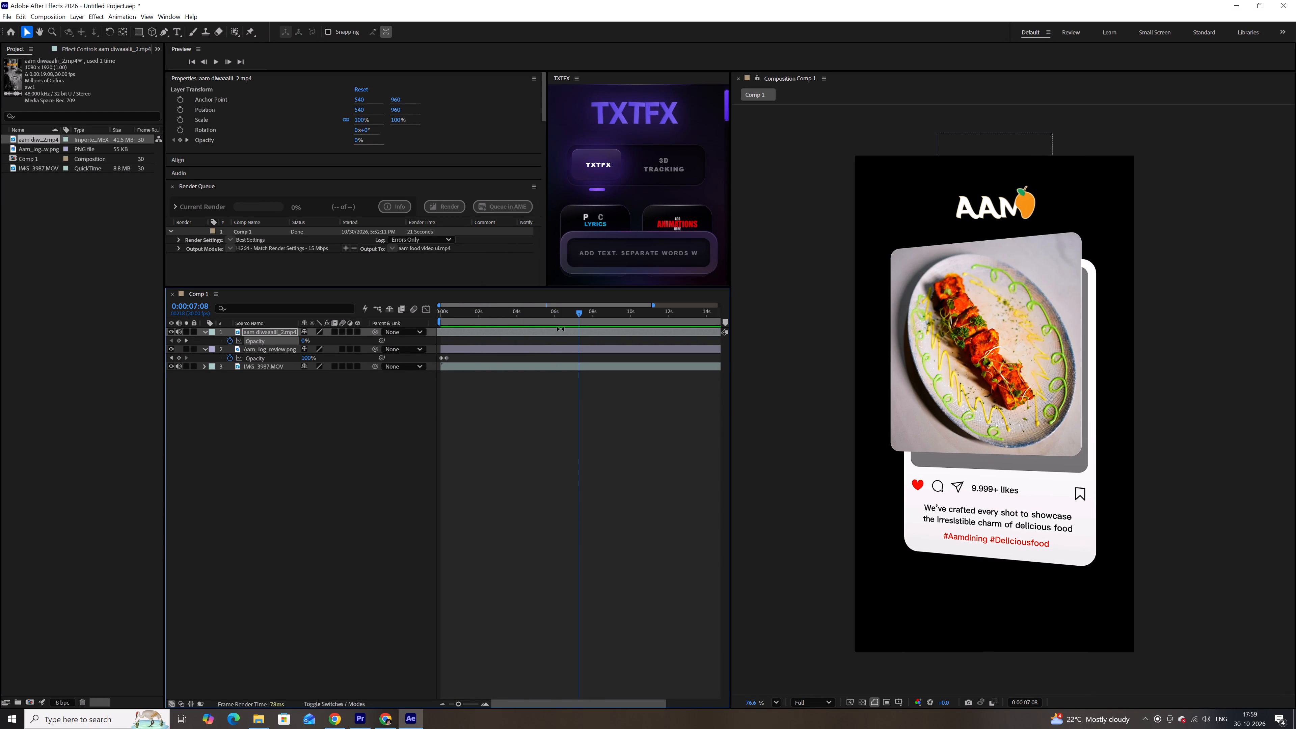
{"action": "left_click", "coordinate": [561, 331]}
{"action": "left_click", "coordinate": [562, 335]}
{"action": "left_click", "coordinate": [515, 367]}
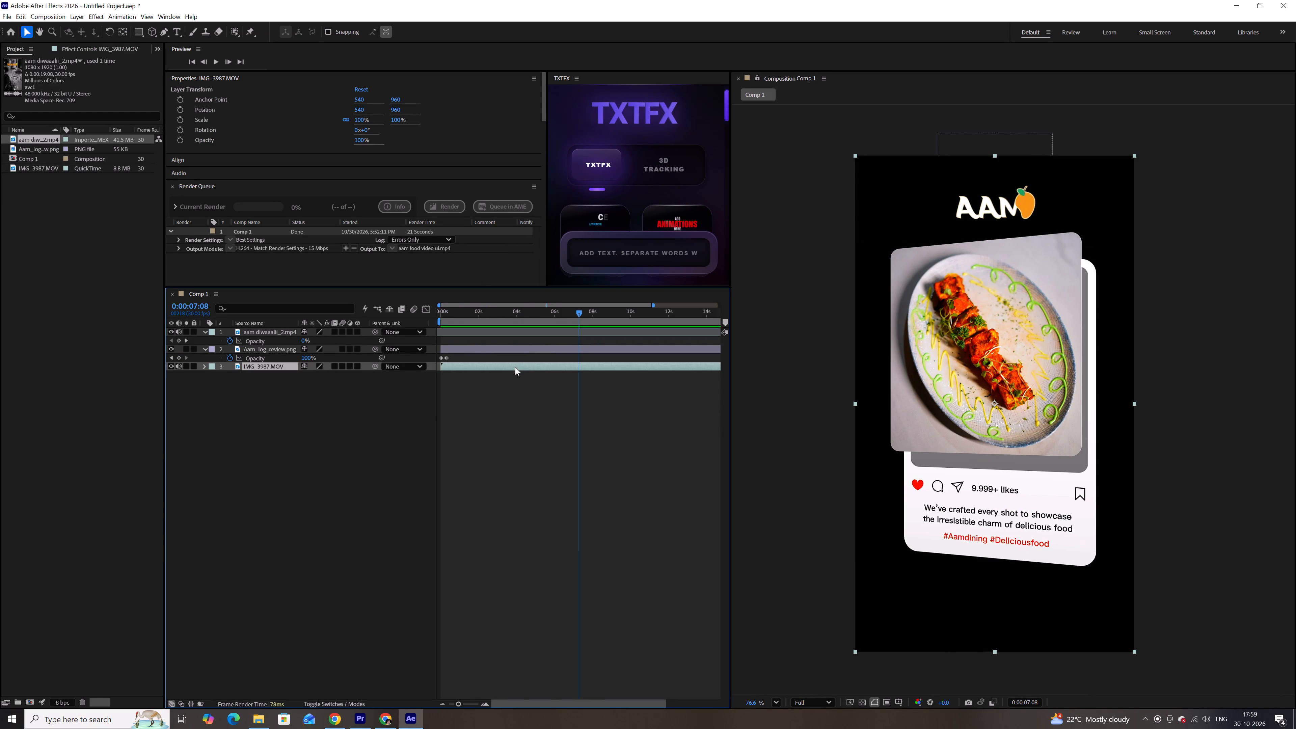
{"action": "type", "text": "yu"}
{"action": "left_click", "coordinate": [494, 384]}
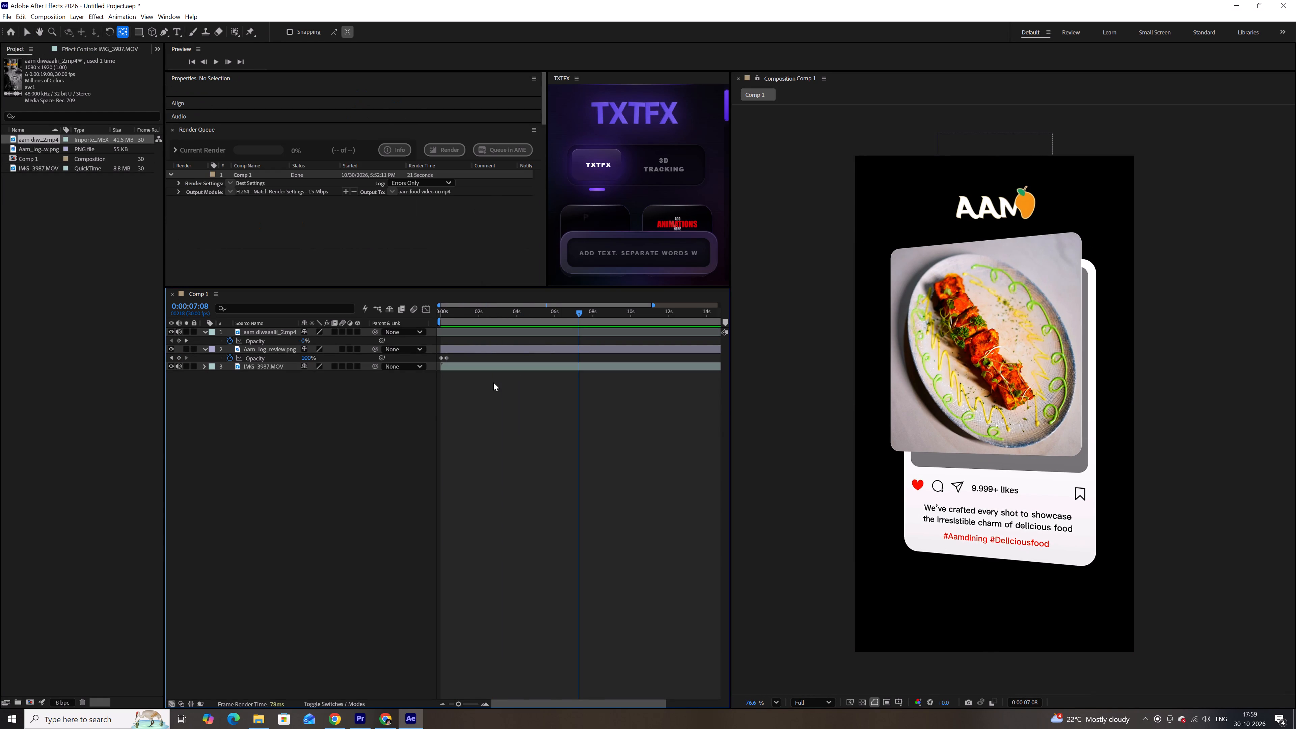
{"action": "key", "text": "u"}
{"action": "key", "text": "u"}
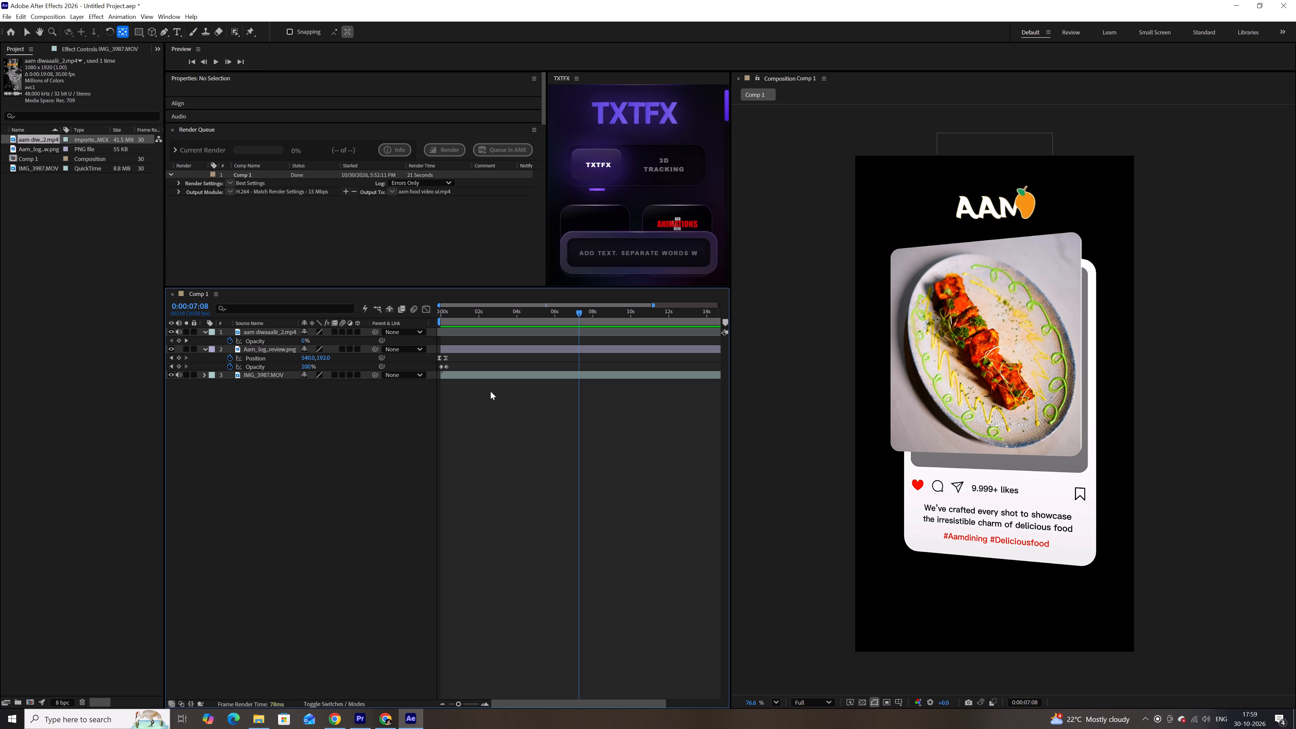
{"action": "key", "text": "ctrl+a"}
{"action": "key", "text": "u"}
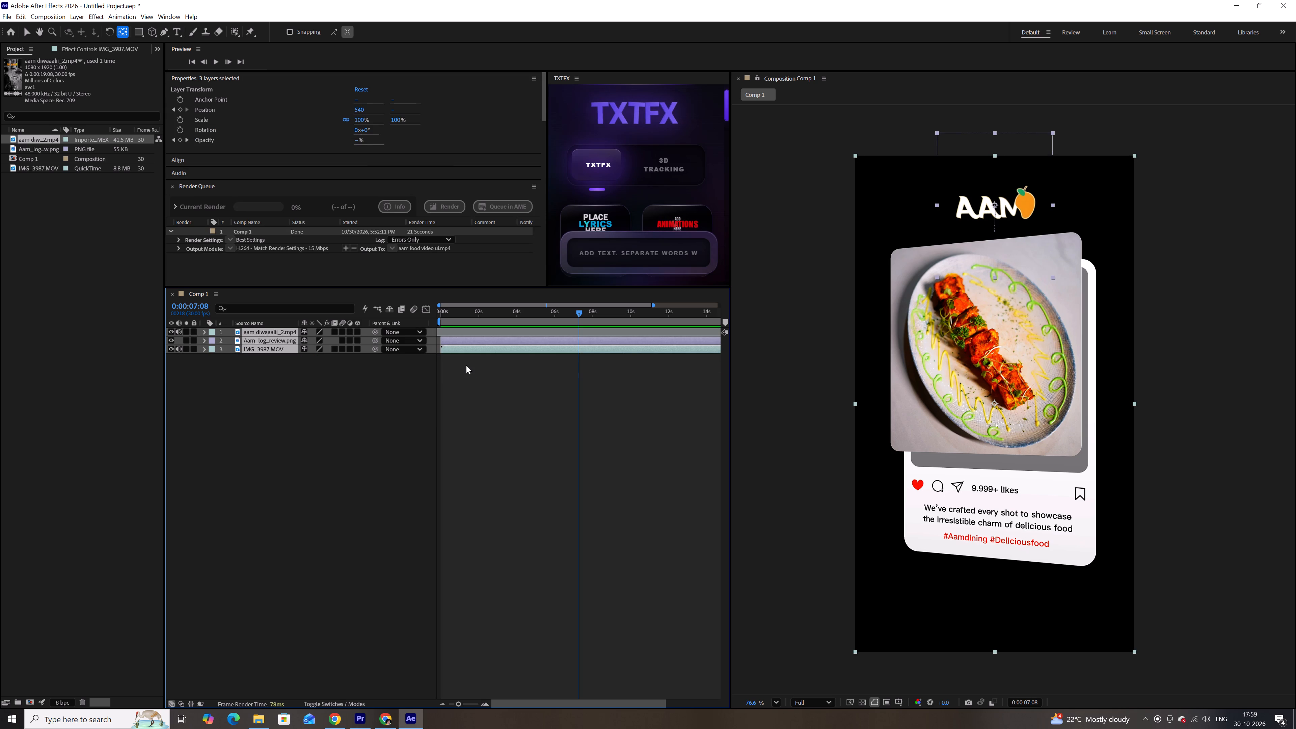
{"action": "key", "text": "u"}
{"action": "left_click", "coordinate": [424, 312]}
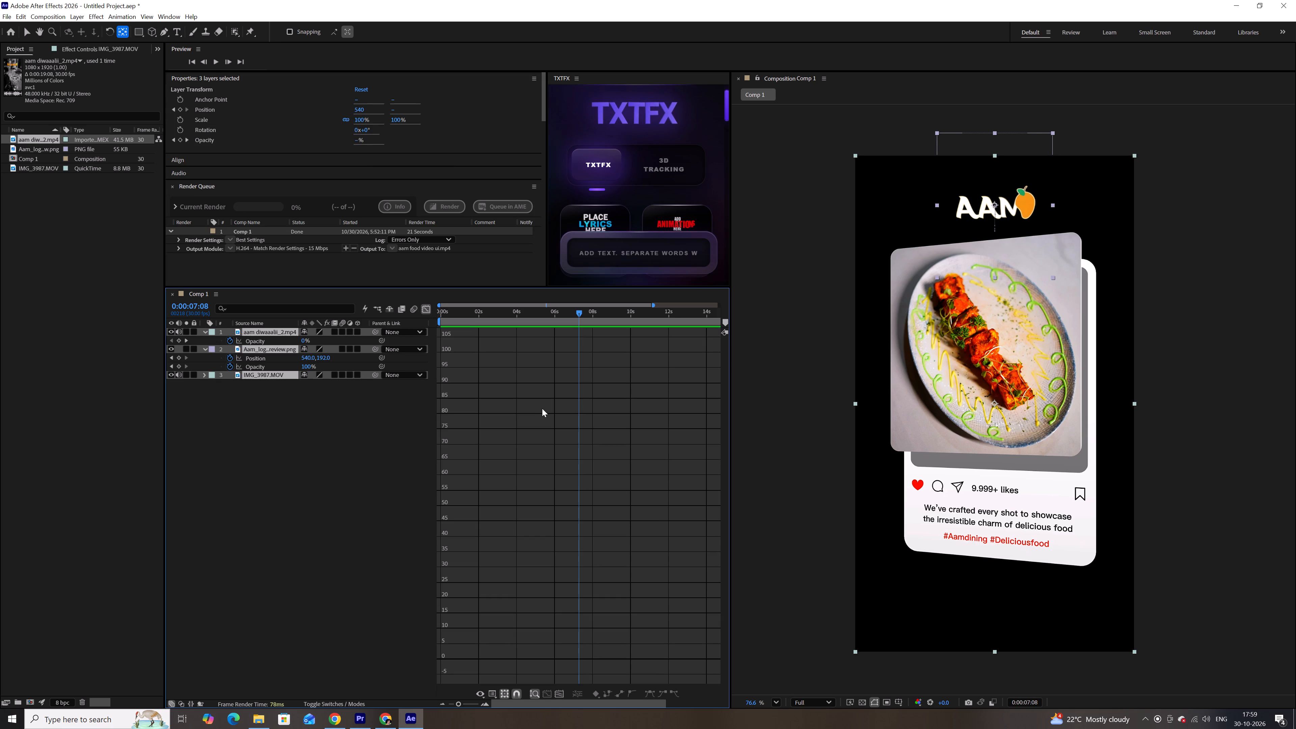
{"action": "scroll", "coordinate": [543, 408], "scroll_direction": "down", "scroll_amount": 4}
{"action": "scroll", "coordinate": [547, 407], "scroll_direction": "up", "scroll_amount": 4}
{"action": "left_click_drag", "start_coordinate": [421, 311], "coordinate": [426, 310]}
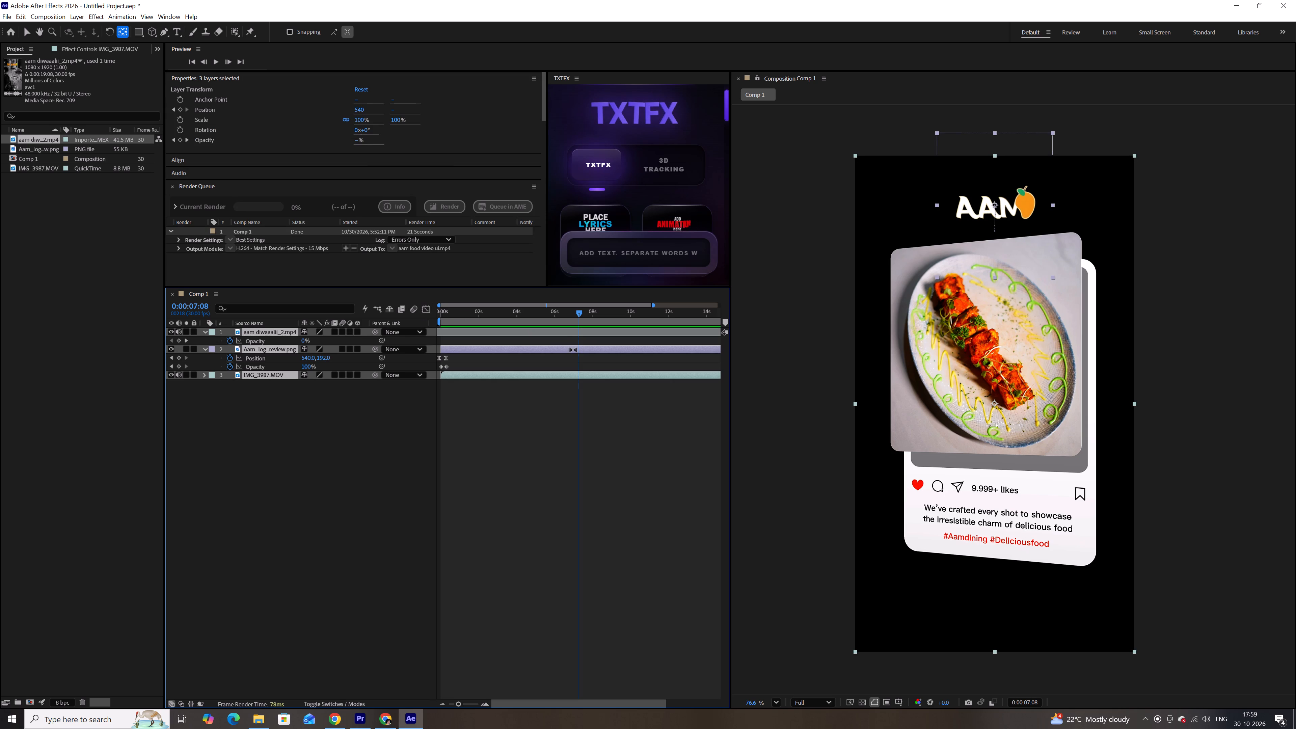
Apply Easy Ease to the two Opacity keyframes of the AAM logo layer.
{"action": "left_click_drag", "start_coordinate": [512, 359], "coordinate": [418, 370]}
{"action": "left_click", "coordinate": [463, 365]}
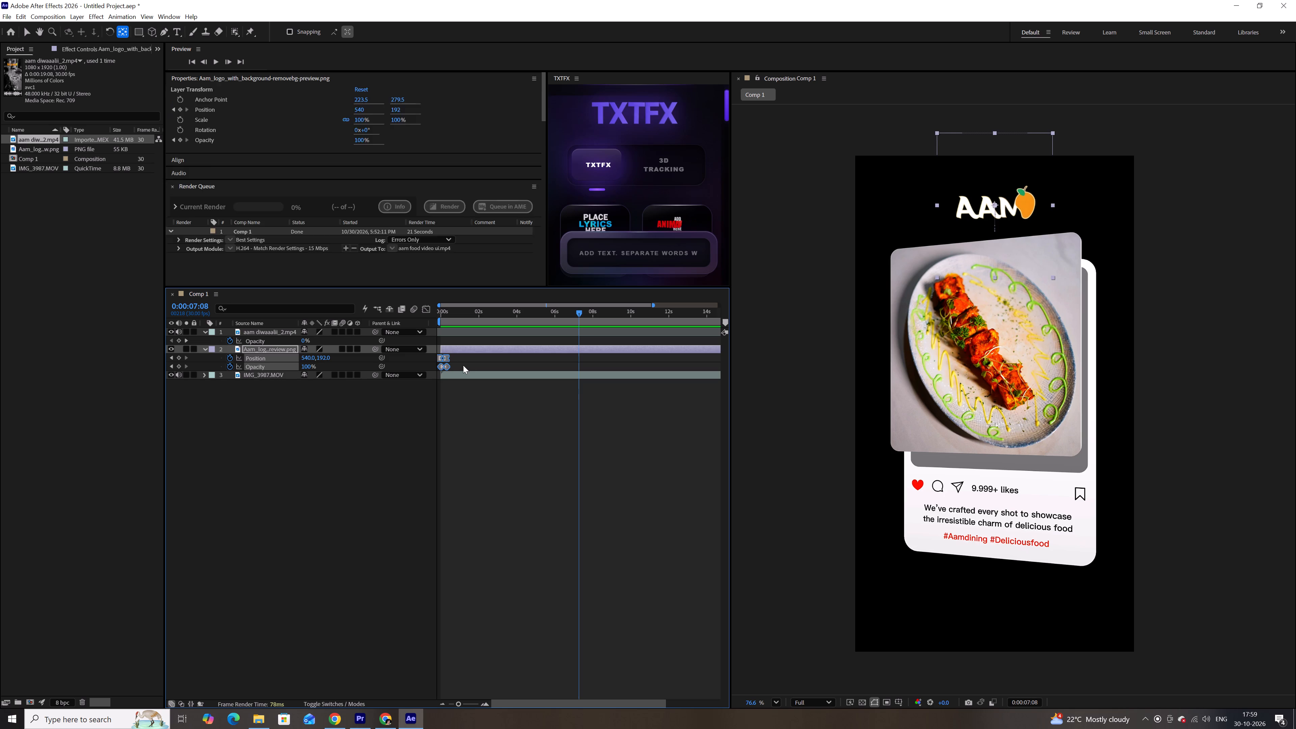
{"action": "left_click_drag", "start_coordinate": [469, 368], "coordinate": [417, 371]}
{"action": "key", "text": "F9"}
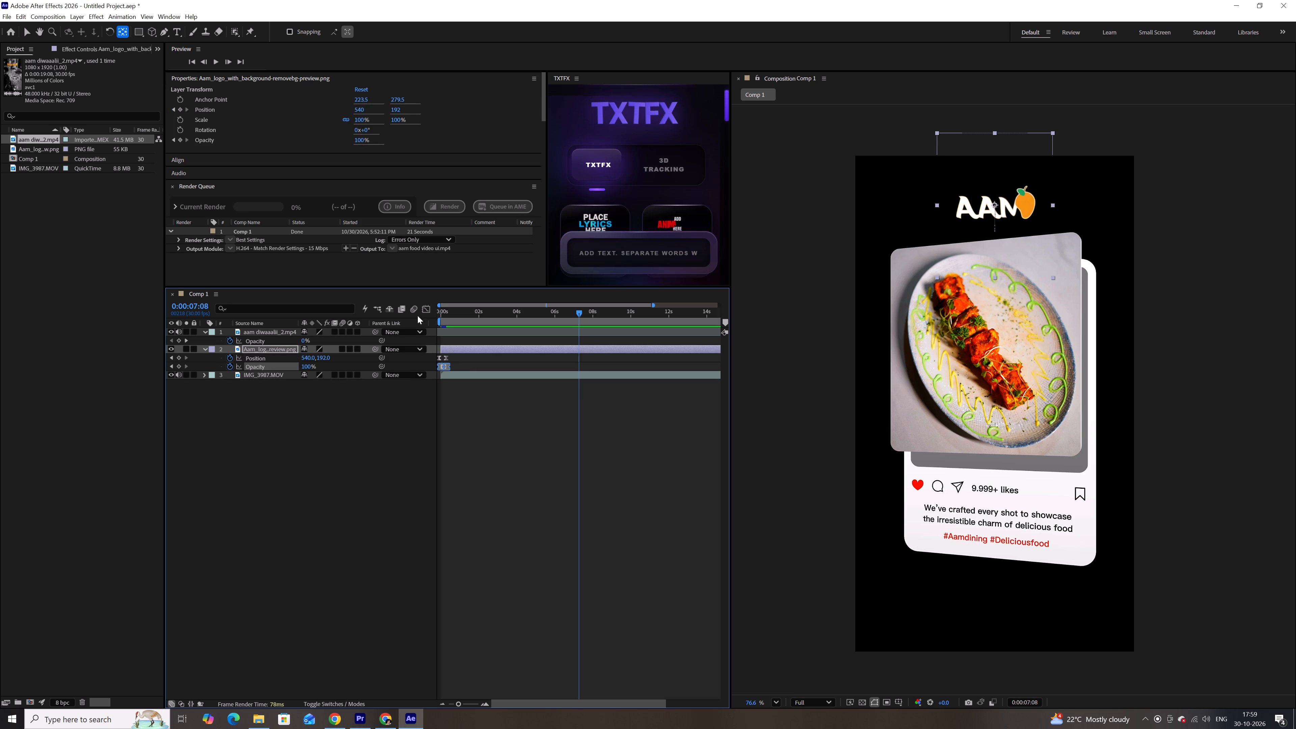
Sharpen the logo's Opacity speed curve in the Graph Editor into a narrow mid-fade peak and preview the fade-in.
{"action": "left_click", "coordinate": [424, 312]}
{"action": "left_click_drag", "start_coordinate": [608, 566], "coordinate": [357, 693]}
{"action": "scroll", "coordinate": [468, 639], "scroll_direction": "up", "scroll_amount": 2, "text": "alt"}
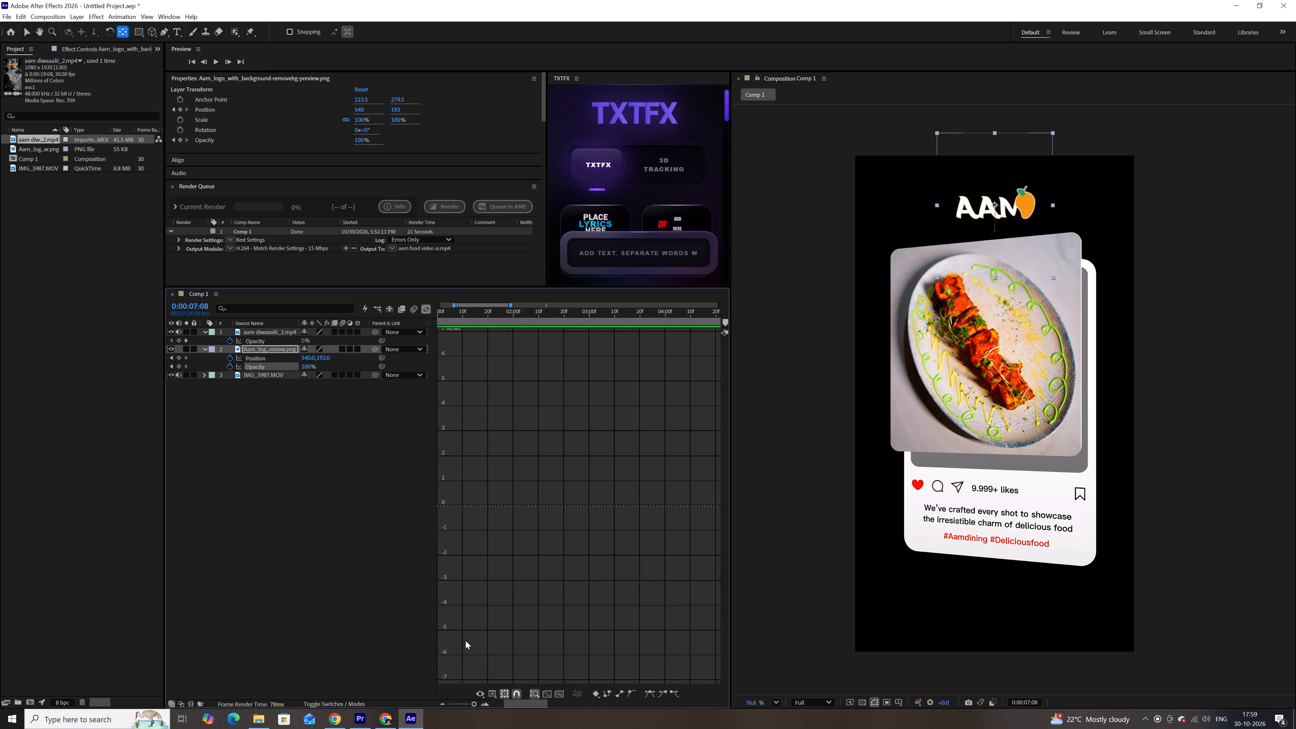
{"action": "scroll", "coordinate": [465, 641], "scroll_direction": "up", "scroll_amount": 4, "text": "alt"}
{"action": "left_click_drag", "start_coordinate": [472, 319], "coordinate": [383, 328]}
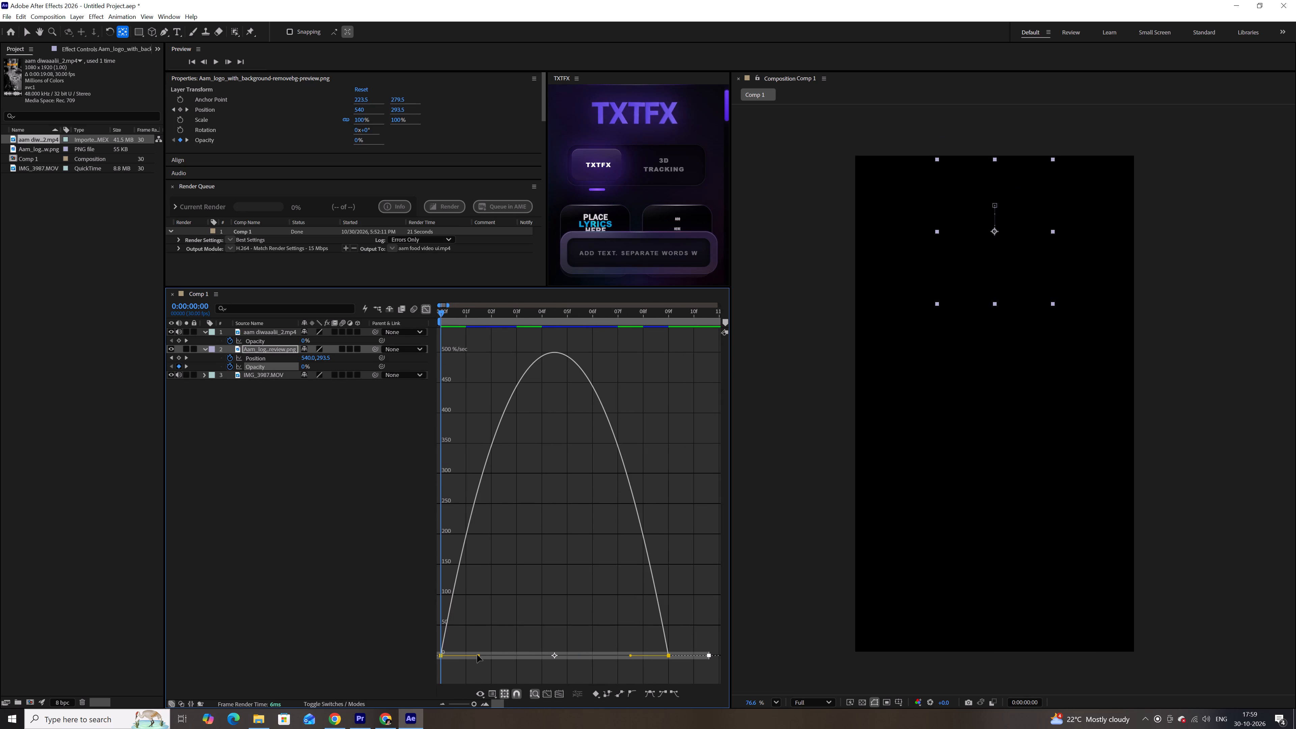
{"action": "left_click_drag", "start_coordinate": [478, 655], "coordinate": [620, 656]}
{"action": "left_click_drag", "start_coordinate": [632, 658], "coordinate": [595, 655]}
{"action": "left_click_drag", "start_coordinate": [470, 317], "coordinate": [427, 317]}
{"action": "key", "text": "space"}
{"action": "key", "text": "space"}
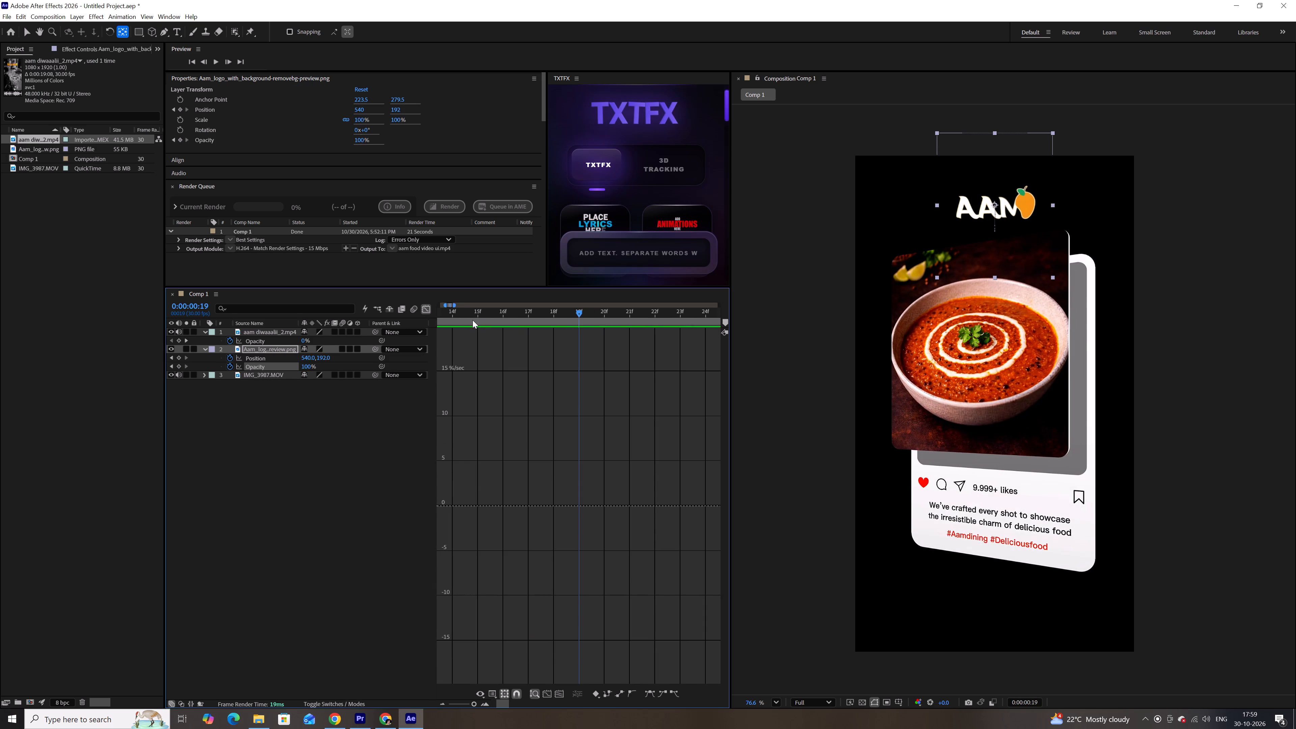
Shift the logo's Opacity speed peak to just before the last keyframe at frame 9, preview it and leave the Graph Editor.
{"action": "left_click_drag", "start_coordinate": [471, 319], "coordinate": [396, 322]}
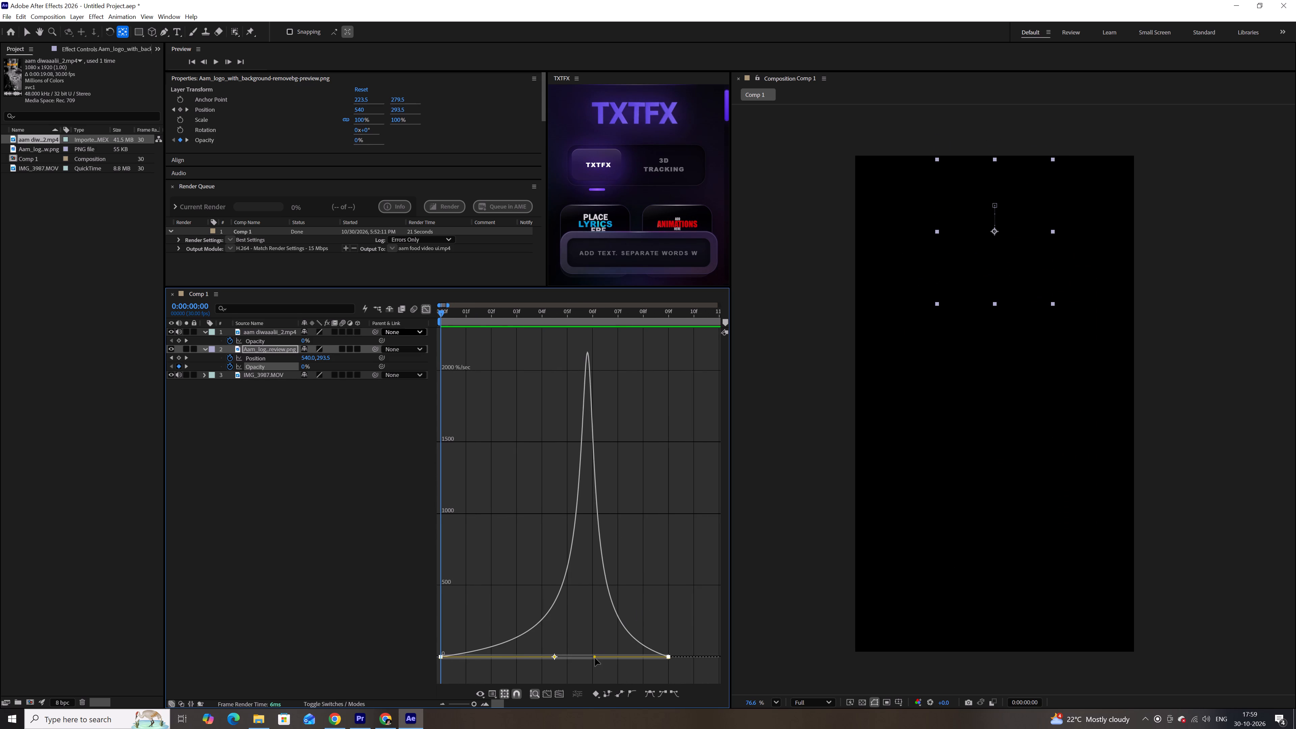
{"action": "left_click_drag", "start_coordinate": [595, 658], "coordinate": [663, 658]}
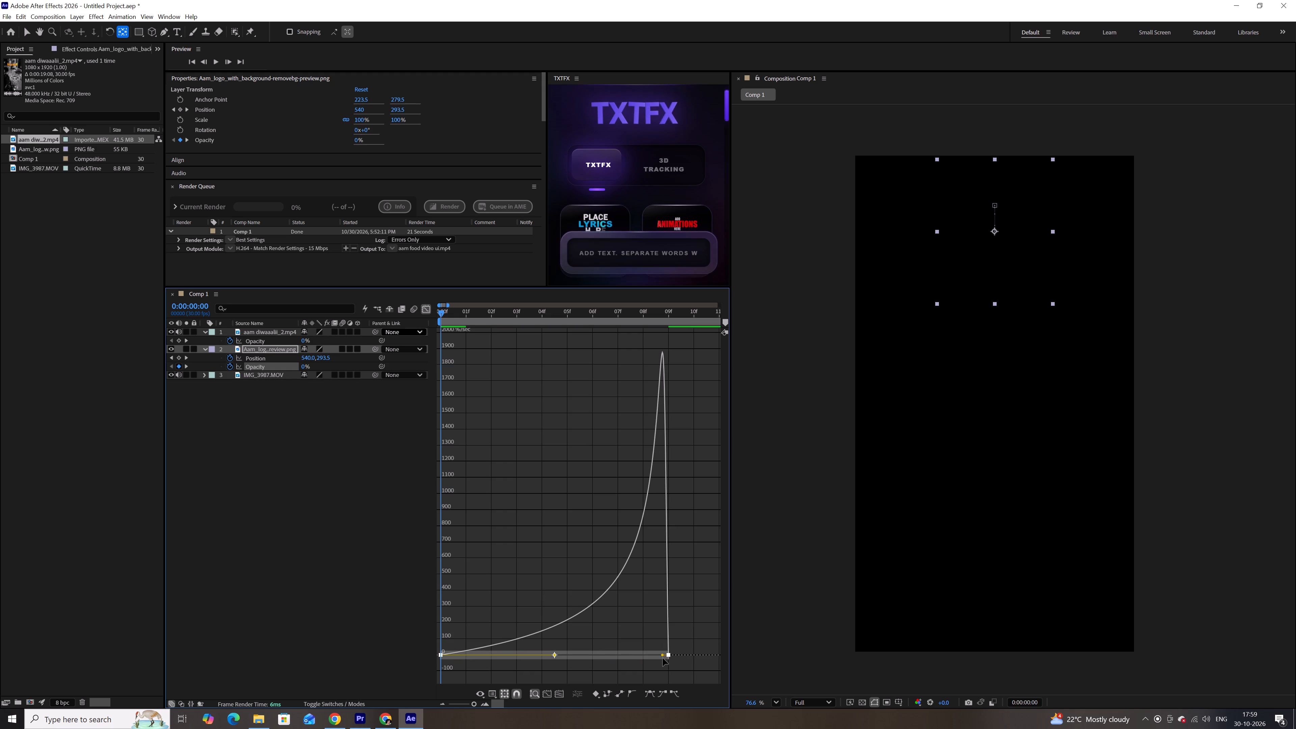
{"action": "key", "text": "space"}
{"action": "key", "text": "space"}
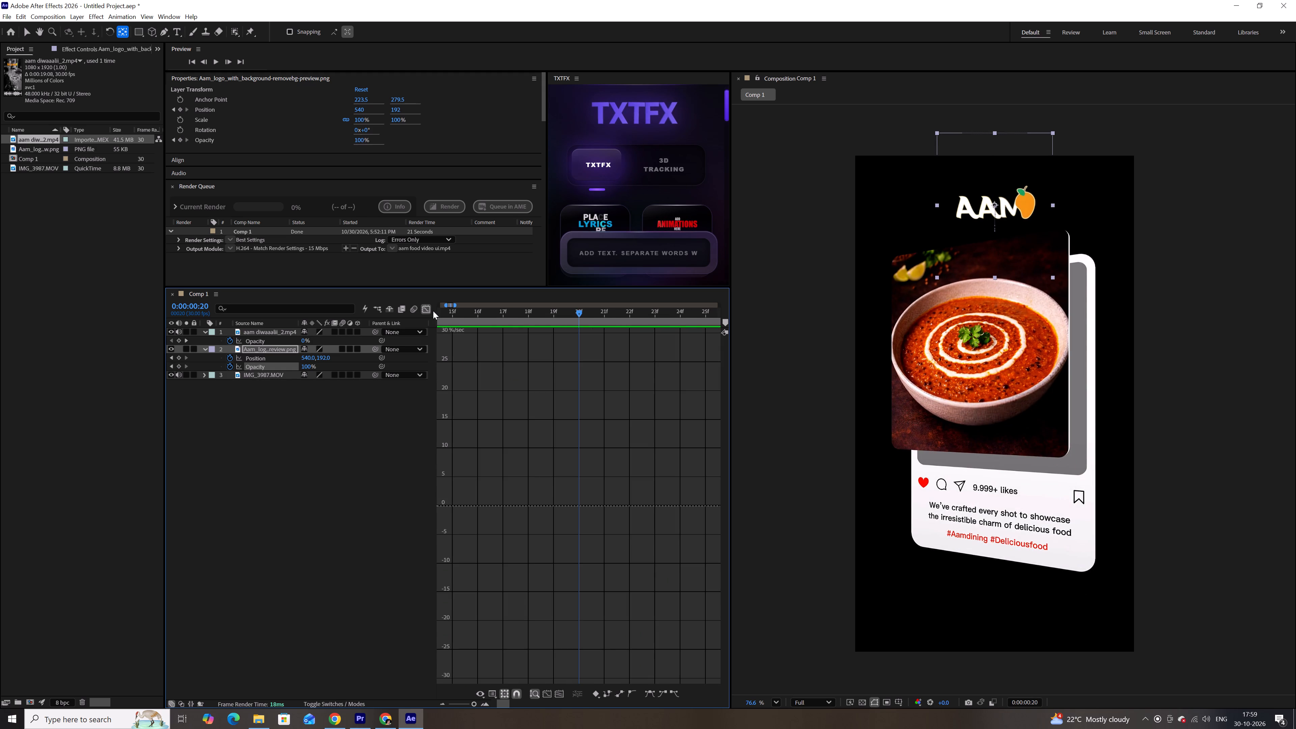
{"action": "left_click", "coordinate": [425, 310]}
Play the composition from 0:00:00:00 to check the eased logo fade and the food post animation.
{"action": "left_click_drag", "start_coordinate": [475, 318], "coordinate": [398, 321]}
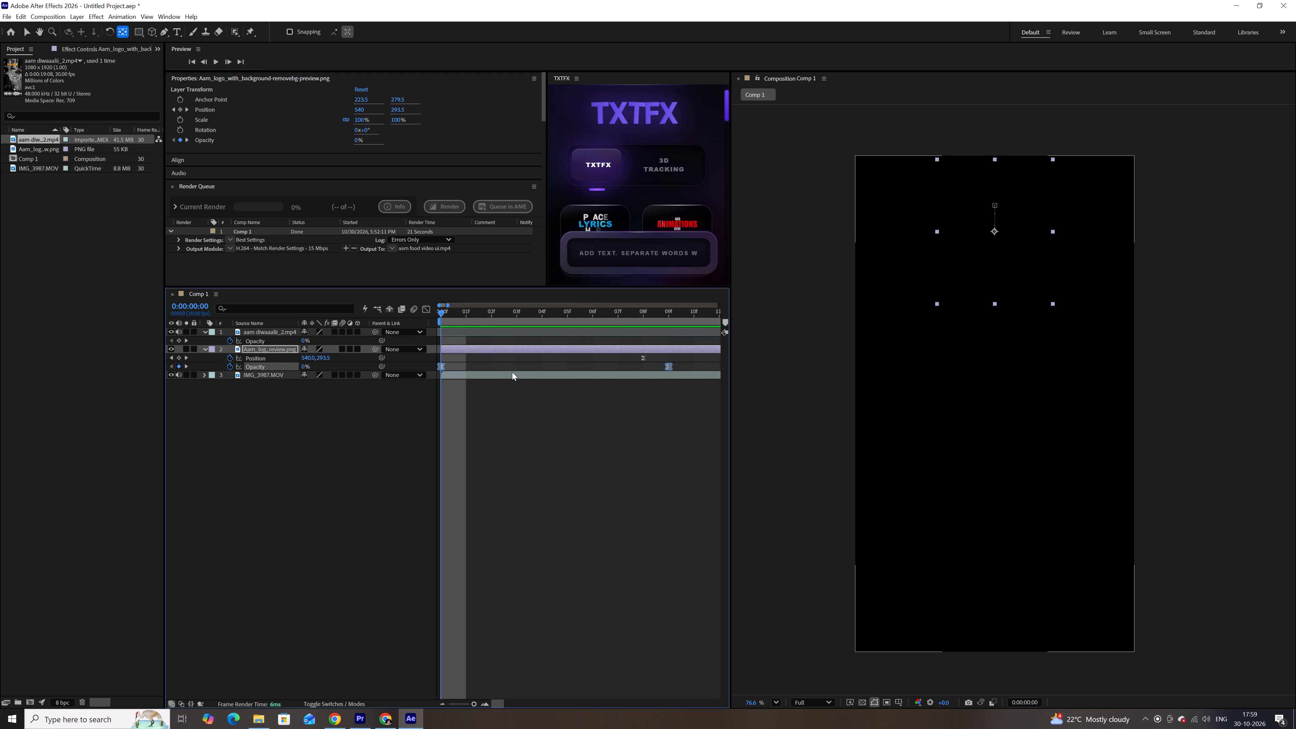
{"action": "key", "text": "space"}
{"action": "key", "text": "space"}
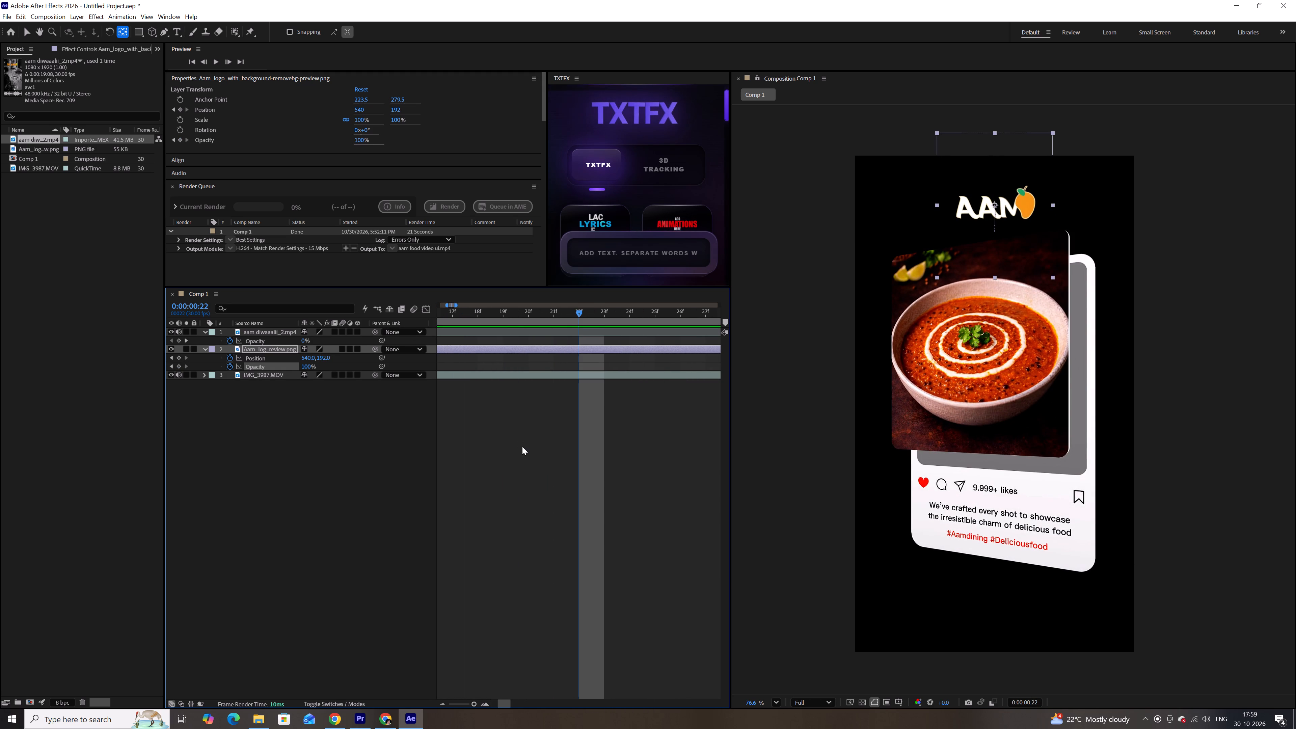
{"action": "key", "text": "space"}
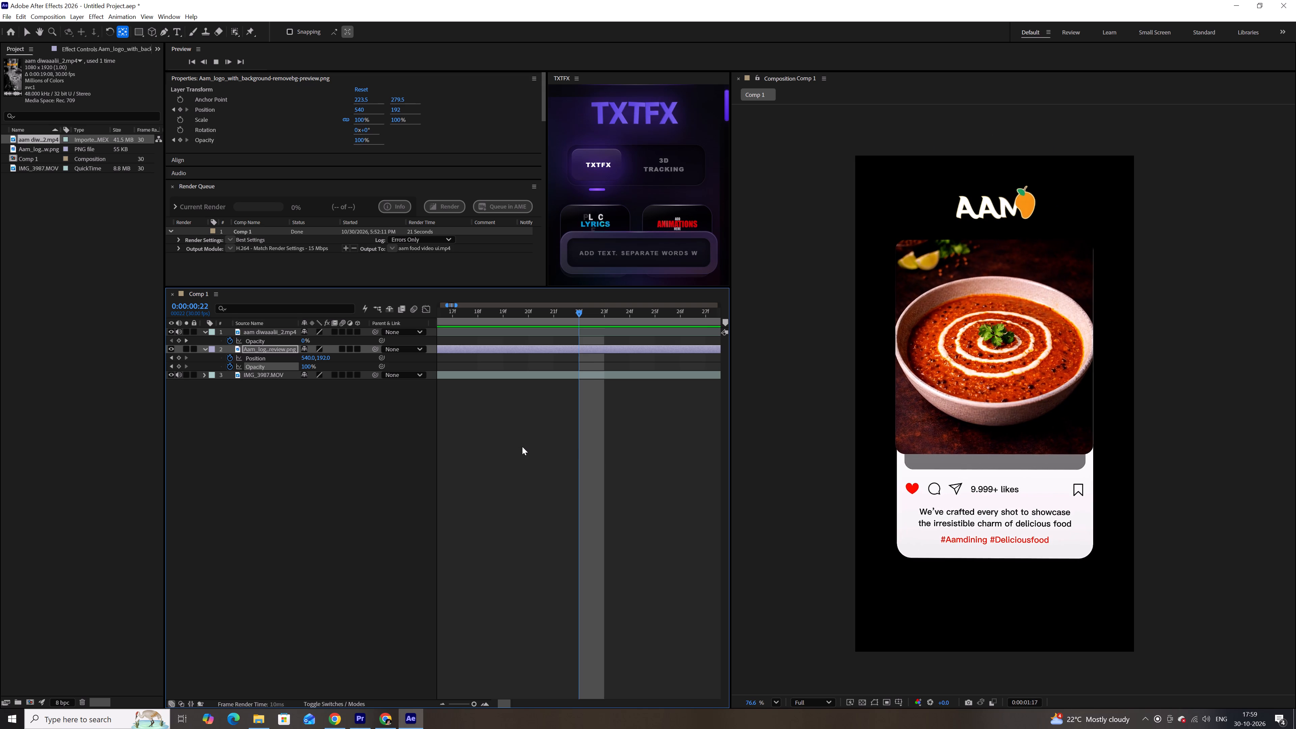
{"action": "key", "text": "space"}
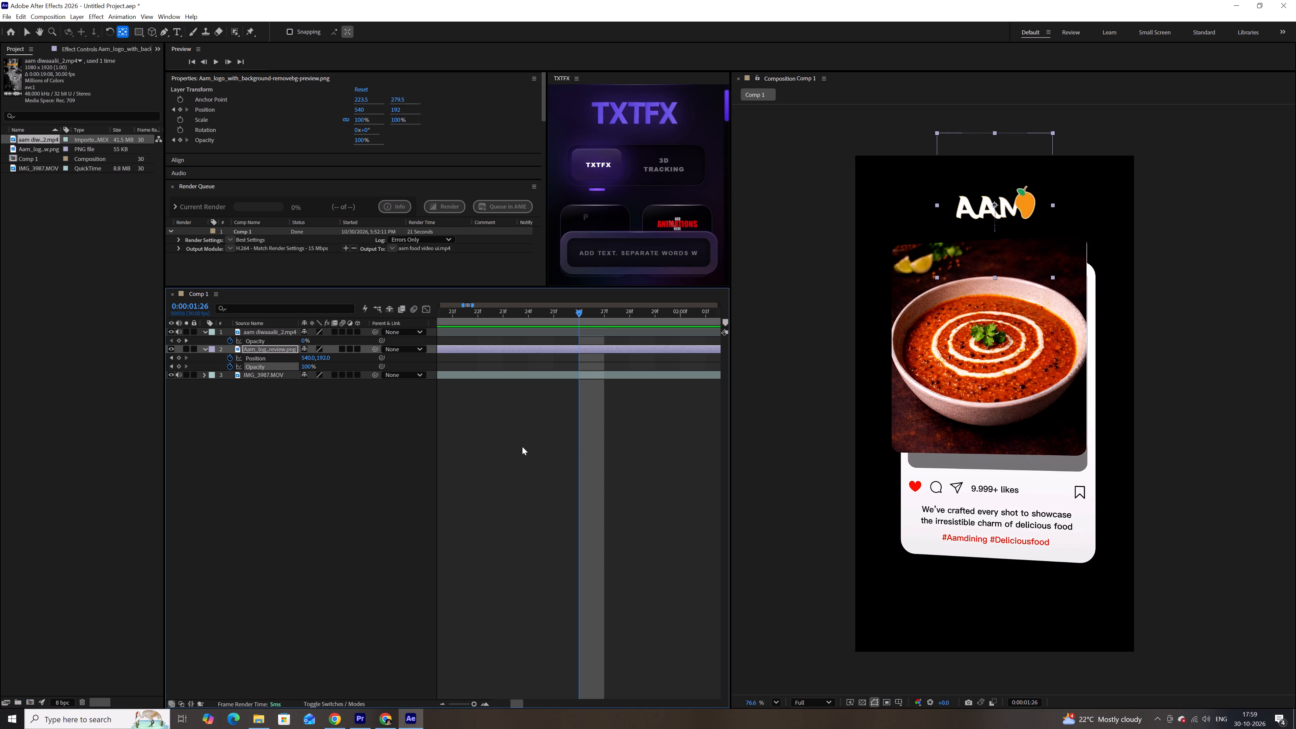
{"action": "key", "text": "space"}
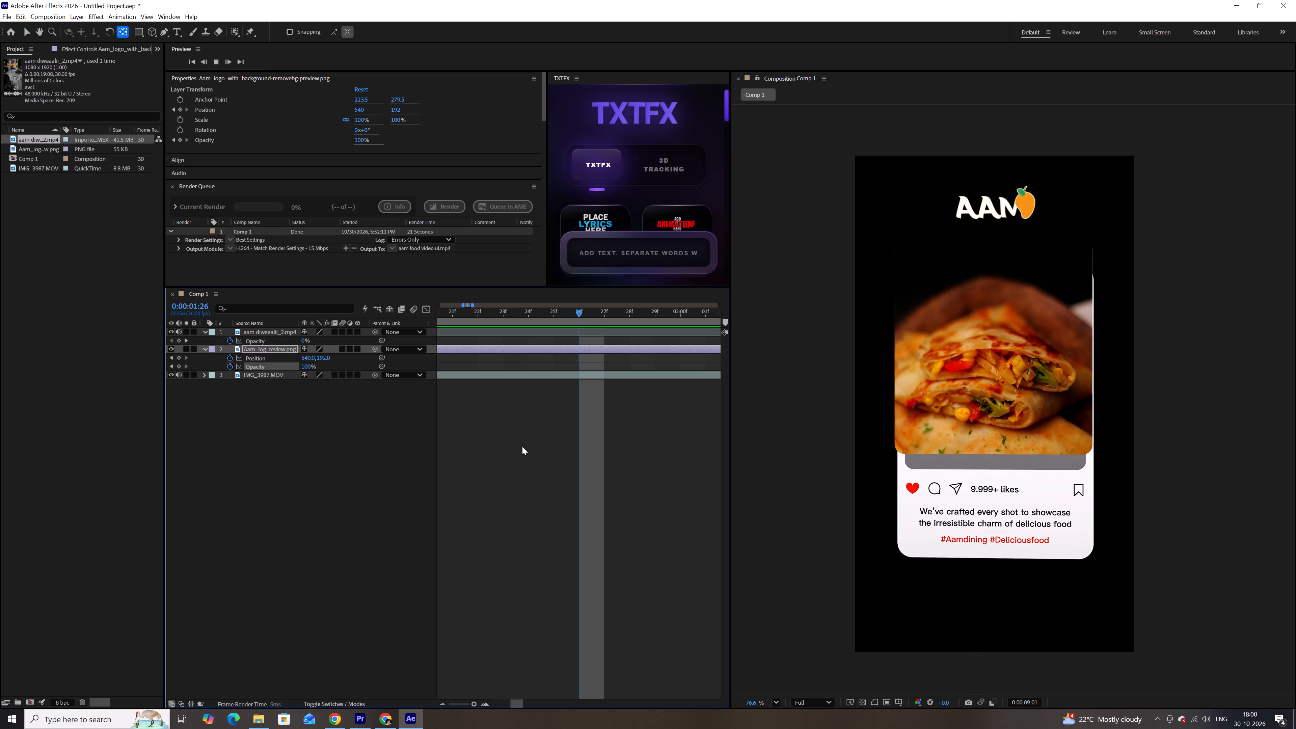
{"action": "key", "text": "space"}
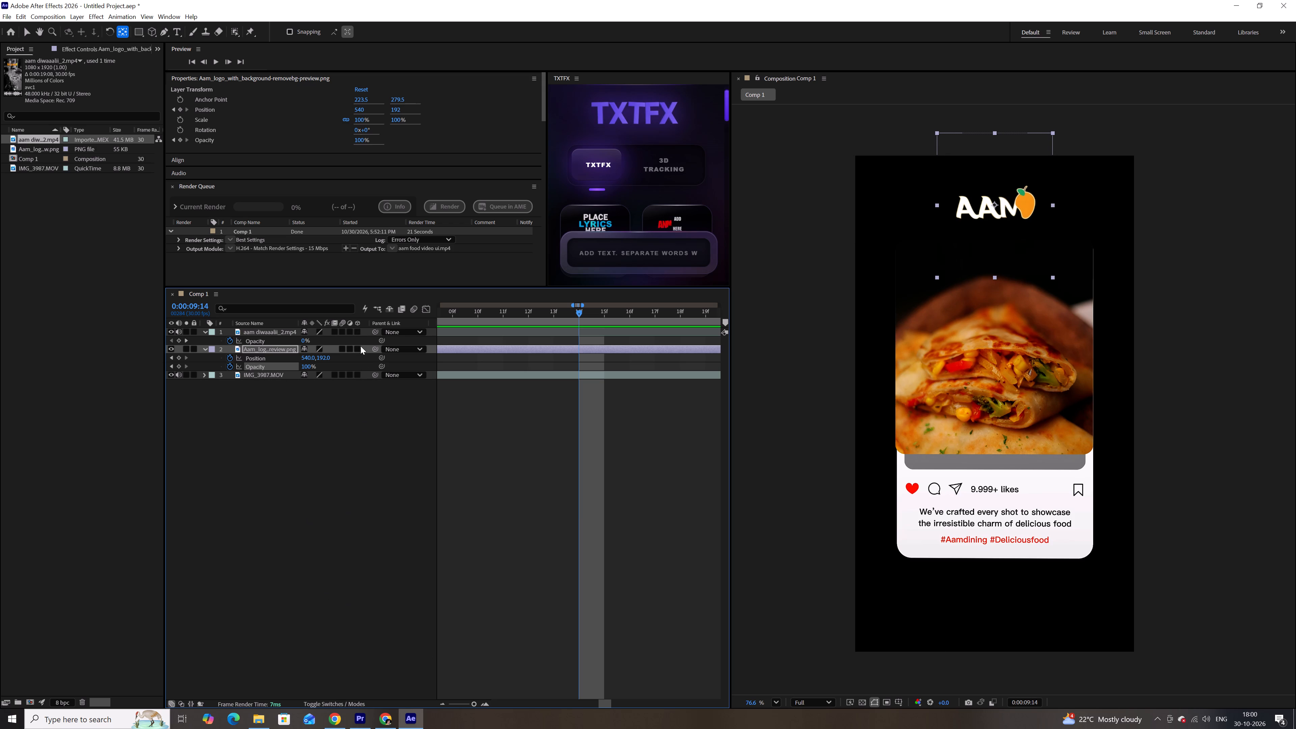
Enable motion blur on the IMG_3987.MOV layer.
{"action": "left_click", "coordinate": [345, 375]}
Play from 0:00:09:10 through the closing locations card and the opening again to check the animation with motion blur.
{"action": "left_click_drag", "start_coordinate": [538, 321], "coordinate": [490, 316]}
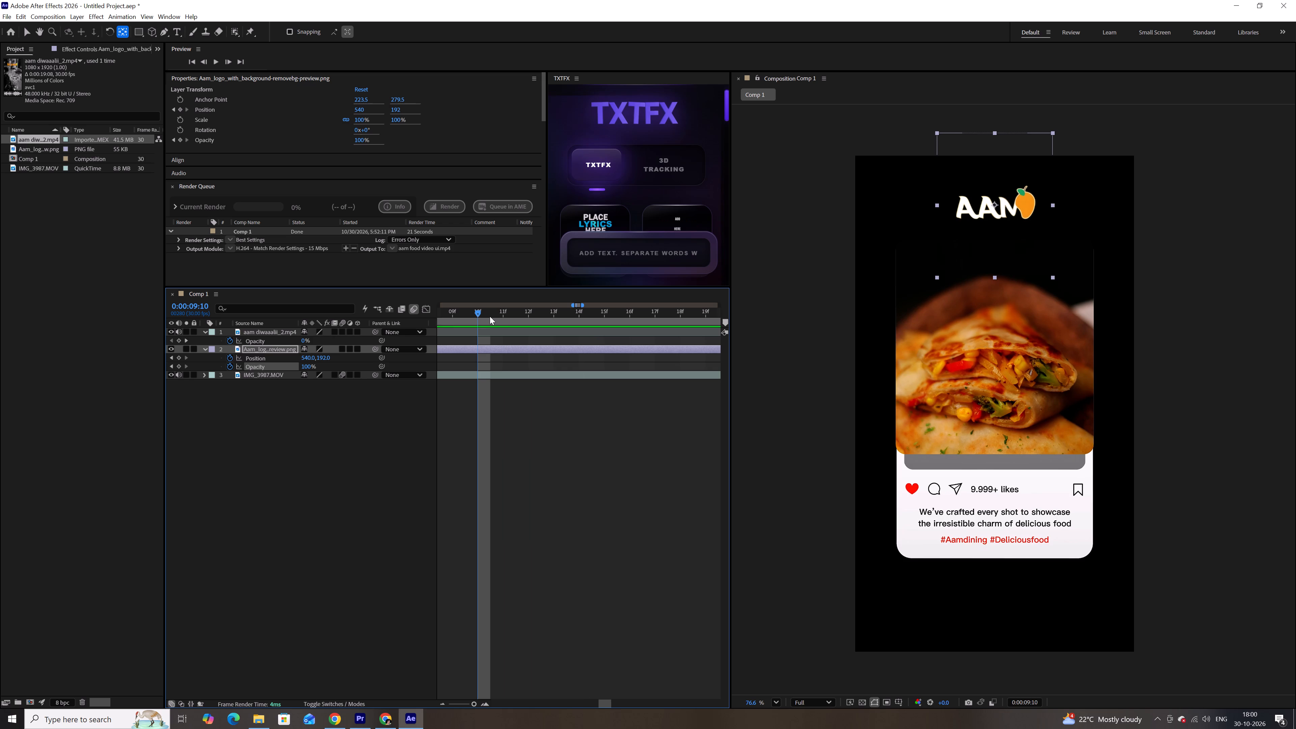
{"action": "key", "text": "space"}
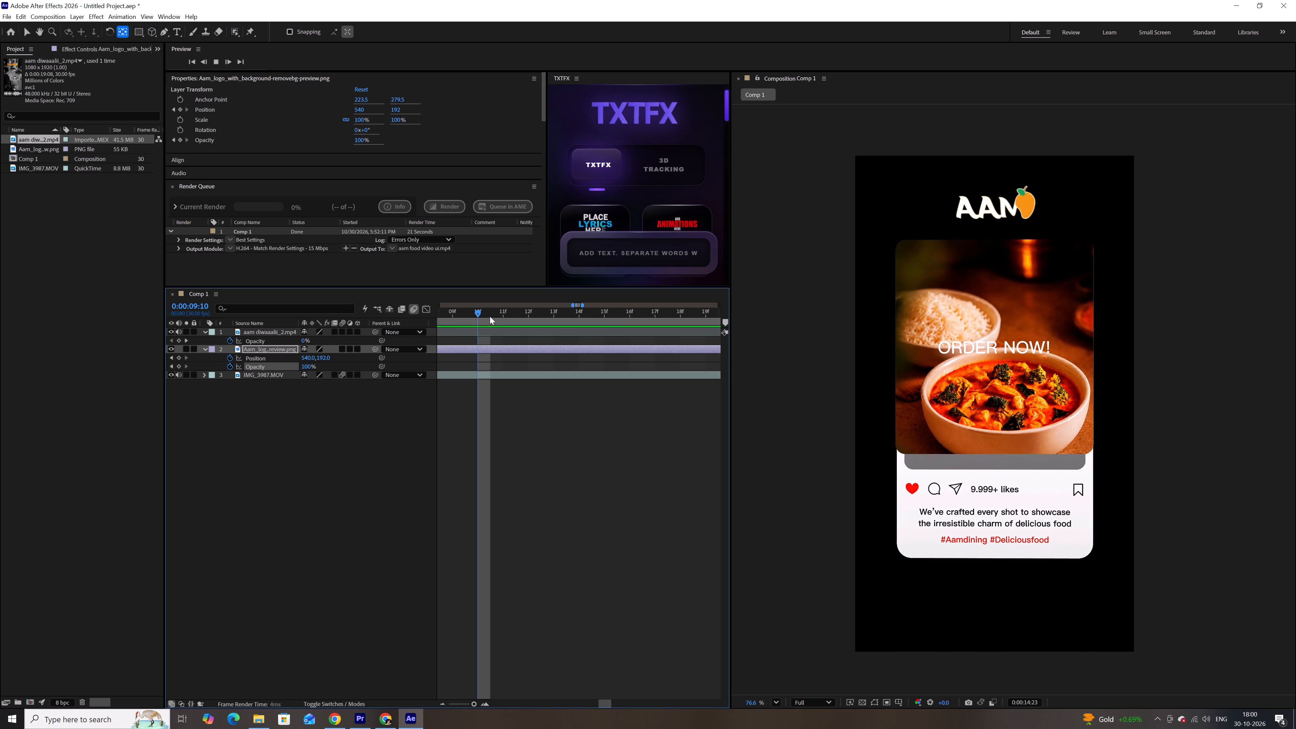
{"action": "key", "text": "space"}
{"action": "key", "text": "space"}
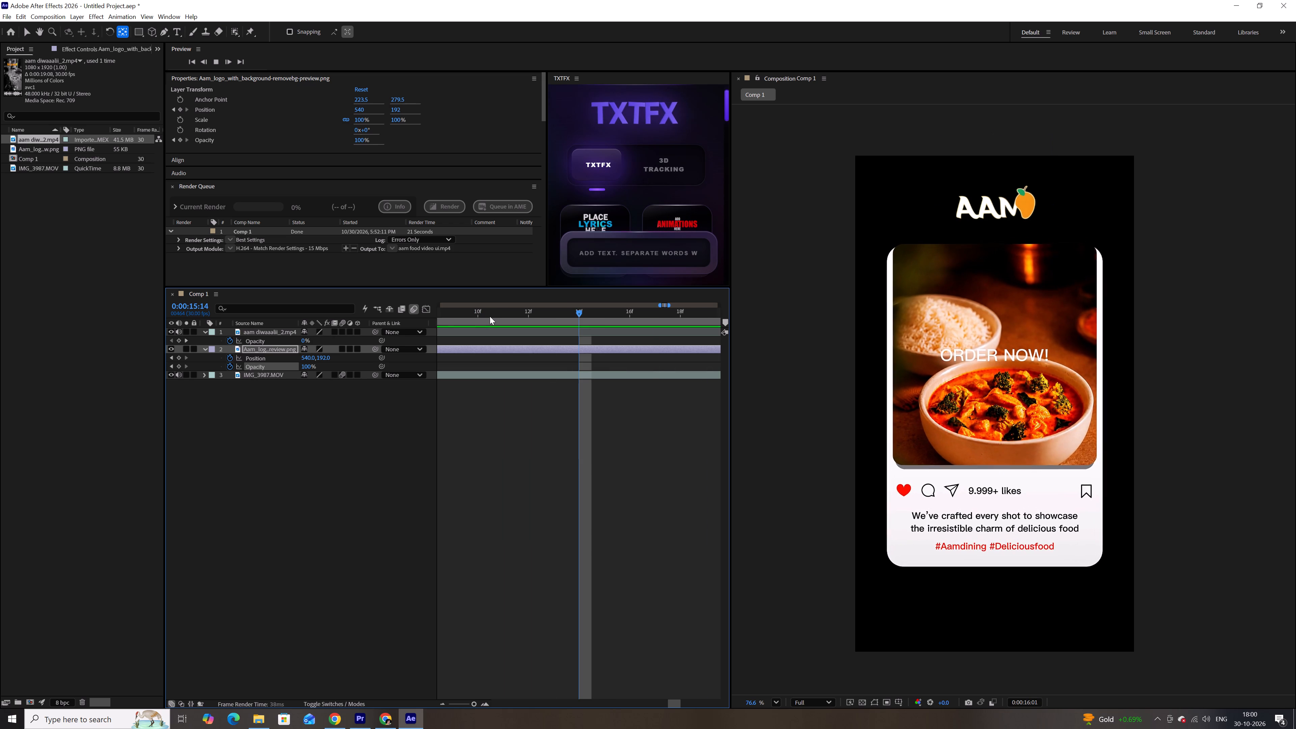
{"action": "key", "text": "space"}
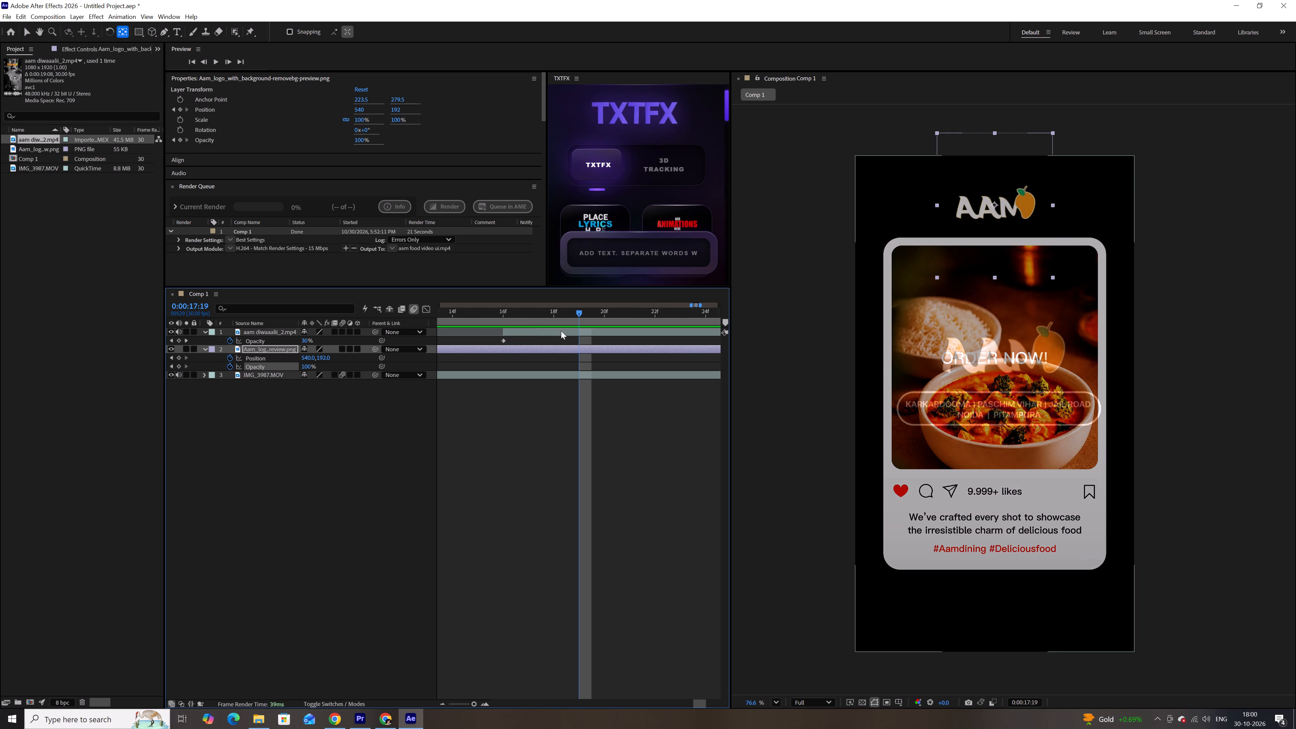
{"action": "scroll", "coordinate": [579, 338], "scroll_direction": "down", "scroll_amount": 5, "text": "alt"}
{"action": "key", "text": "space"}
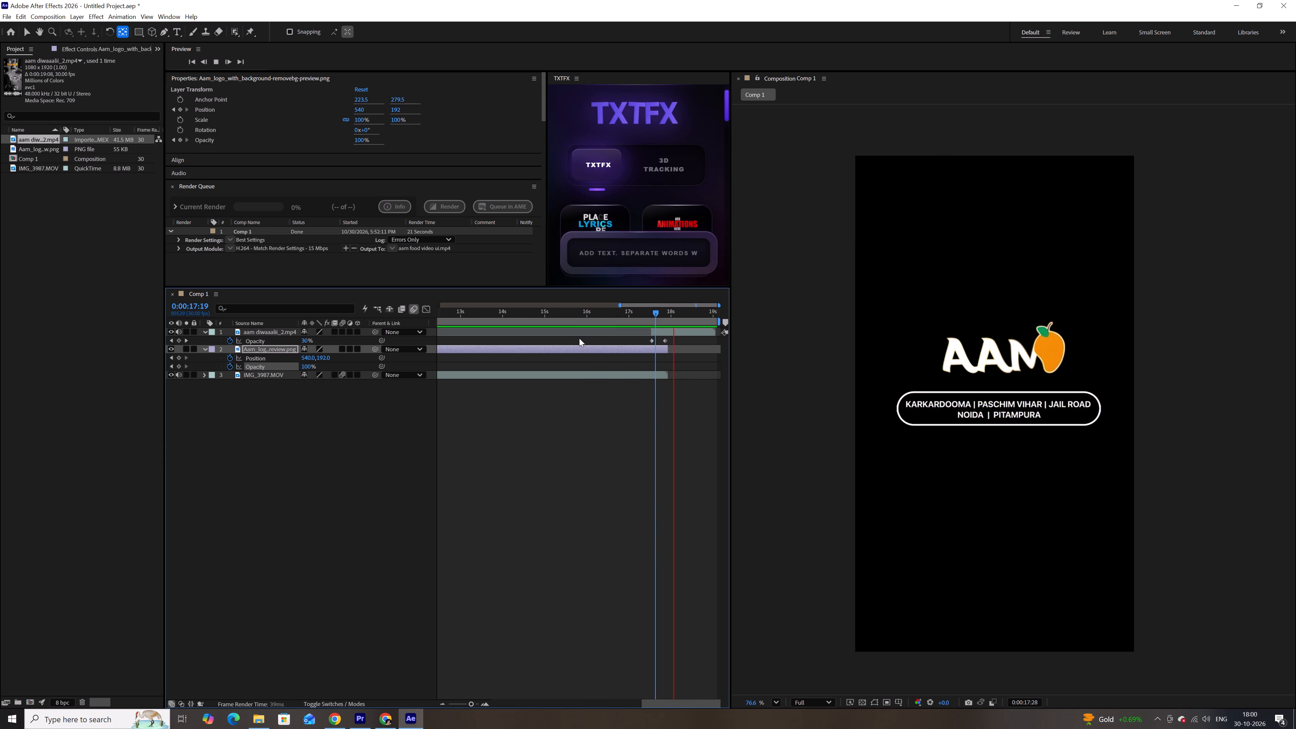
{"action": "key", "text": "space"}
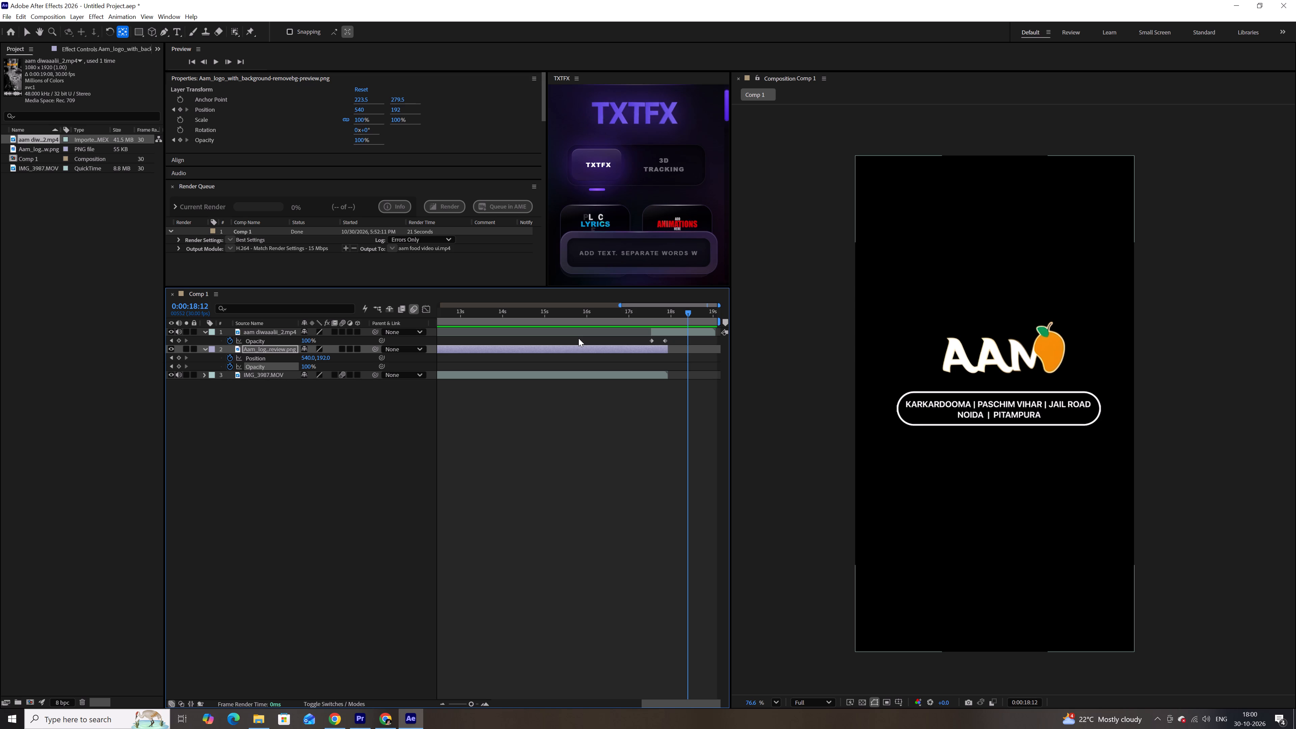
{"action": "key", "text": "space"}
{"action": "key", "text": "space"}
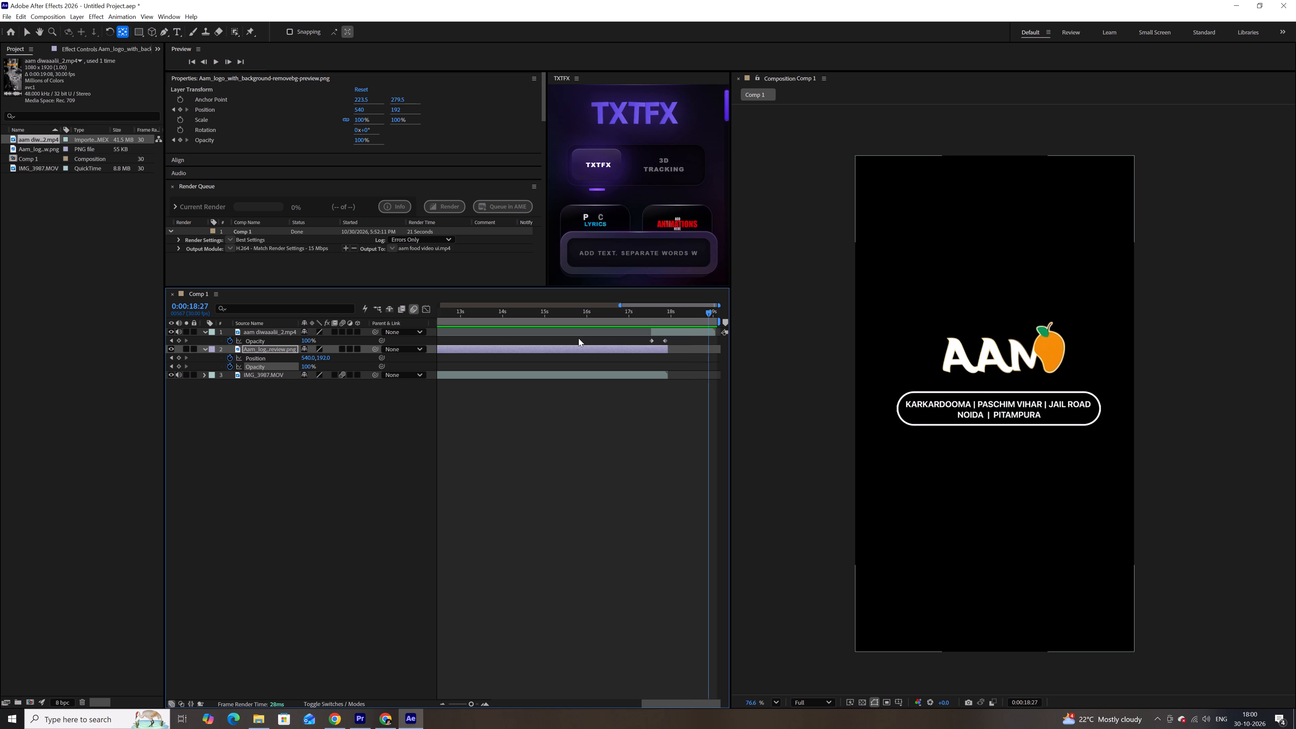
{"action": "key", "text": "space"}
{"action": "key", "text": "space"}
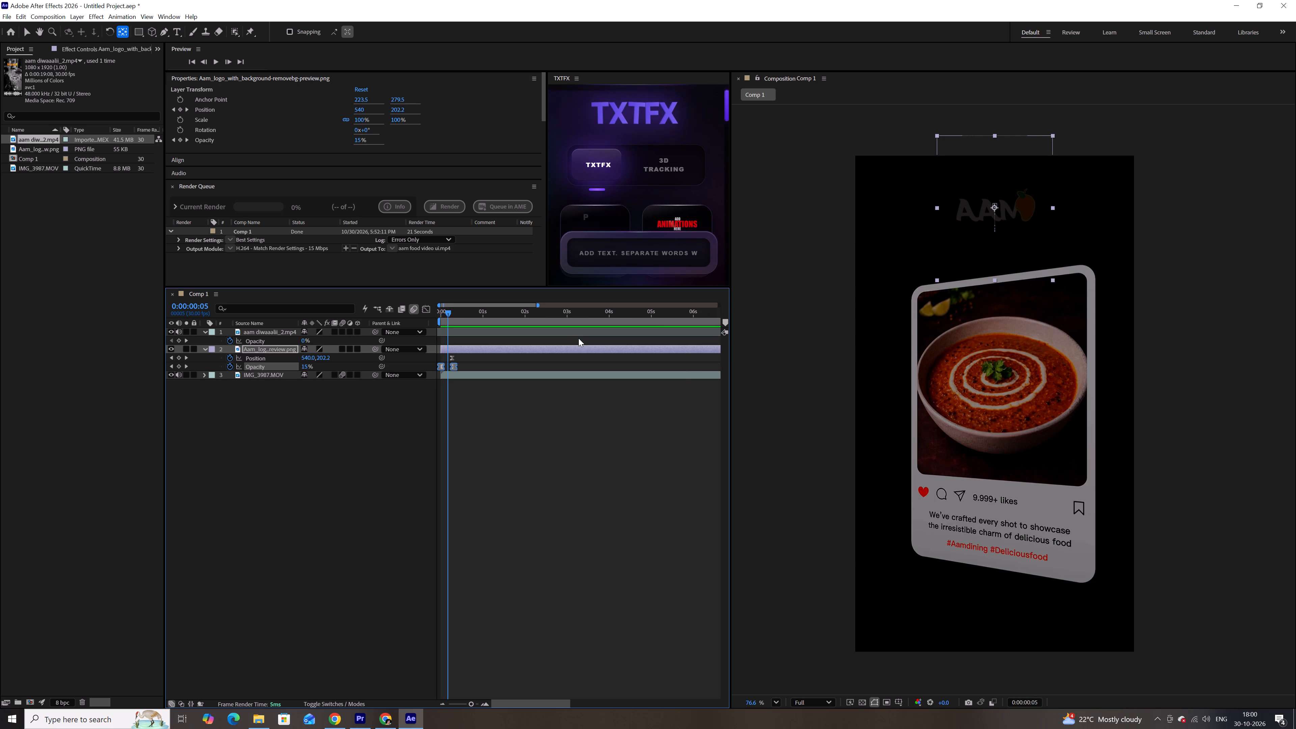
{"action": "key", "text": "space"}
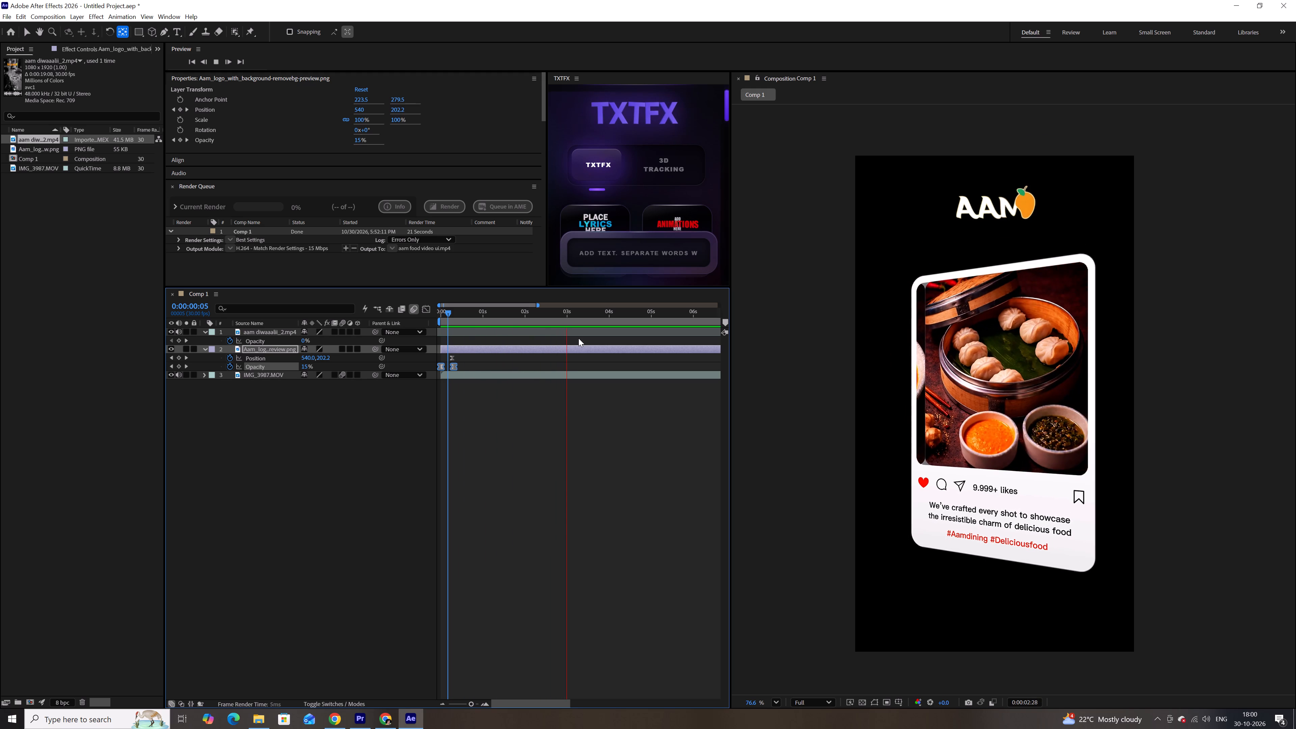
{"action": "key", "text": "space"}
Read through the TXTFX 3D Tracking instructions and return to the text animation presets.
{"action": "left_click", "coordinate": [664, 163]}
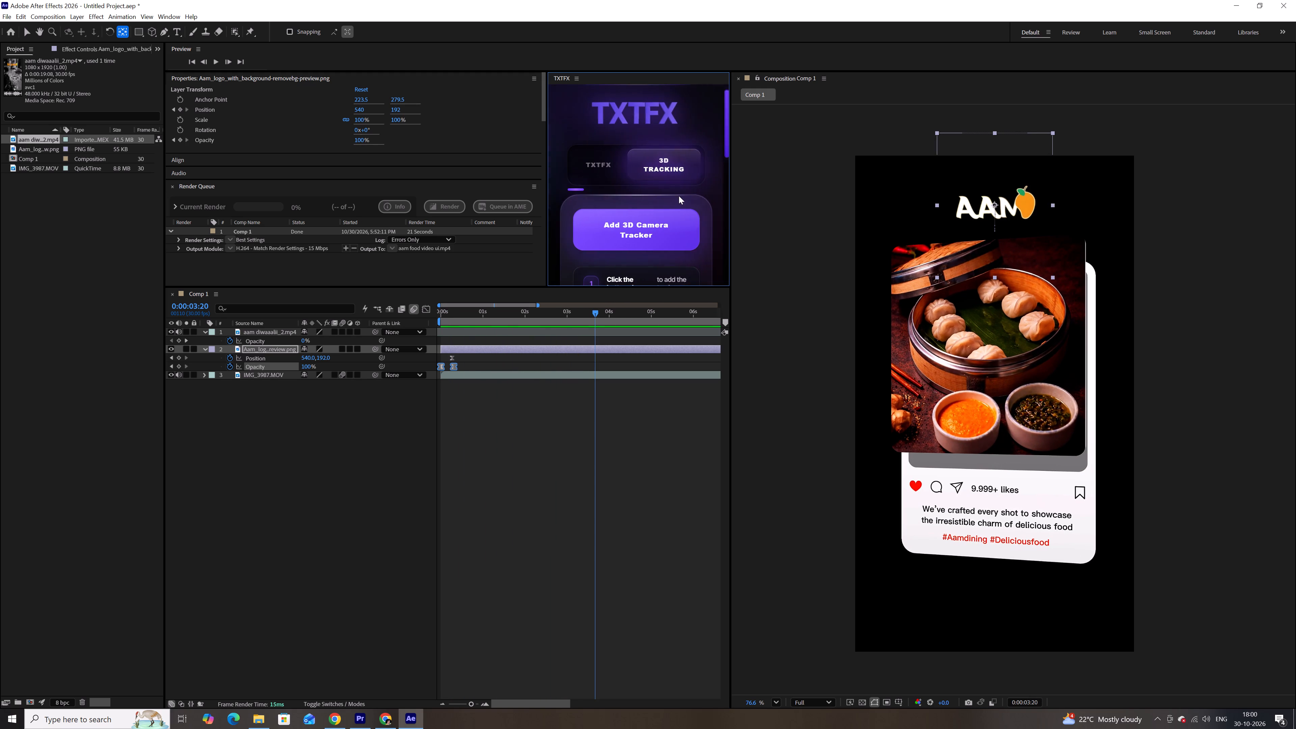
{"action": "scroll", "coordinate": [690, 222], "scroll_direction": "down", "scroll_amount": 3}
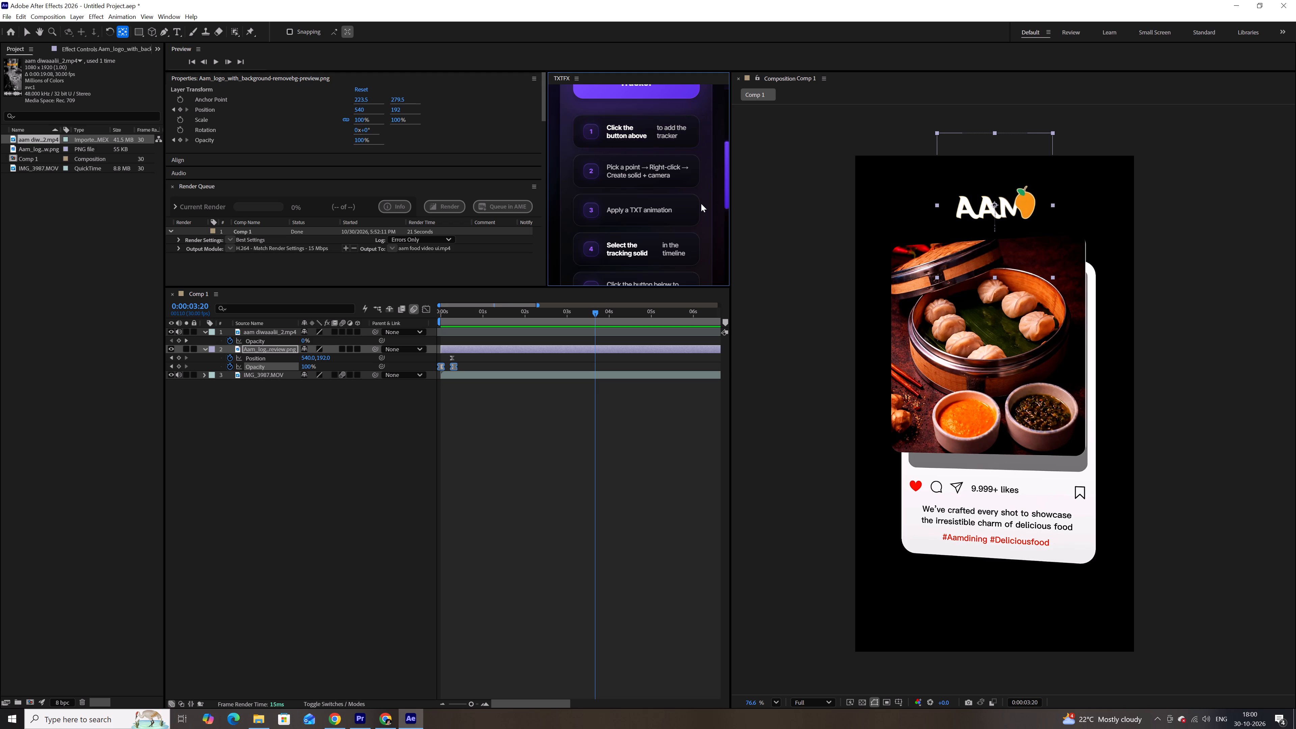
{"action": "scroll", "coordinate": [701, 204], "scroll_direction": "down", "scroll_amount": 5}
{"action": "scroll", "coordinate": [701, 204], "scroll_direction": "up", "scroll_amount": 6}
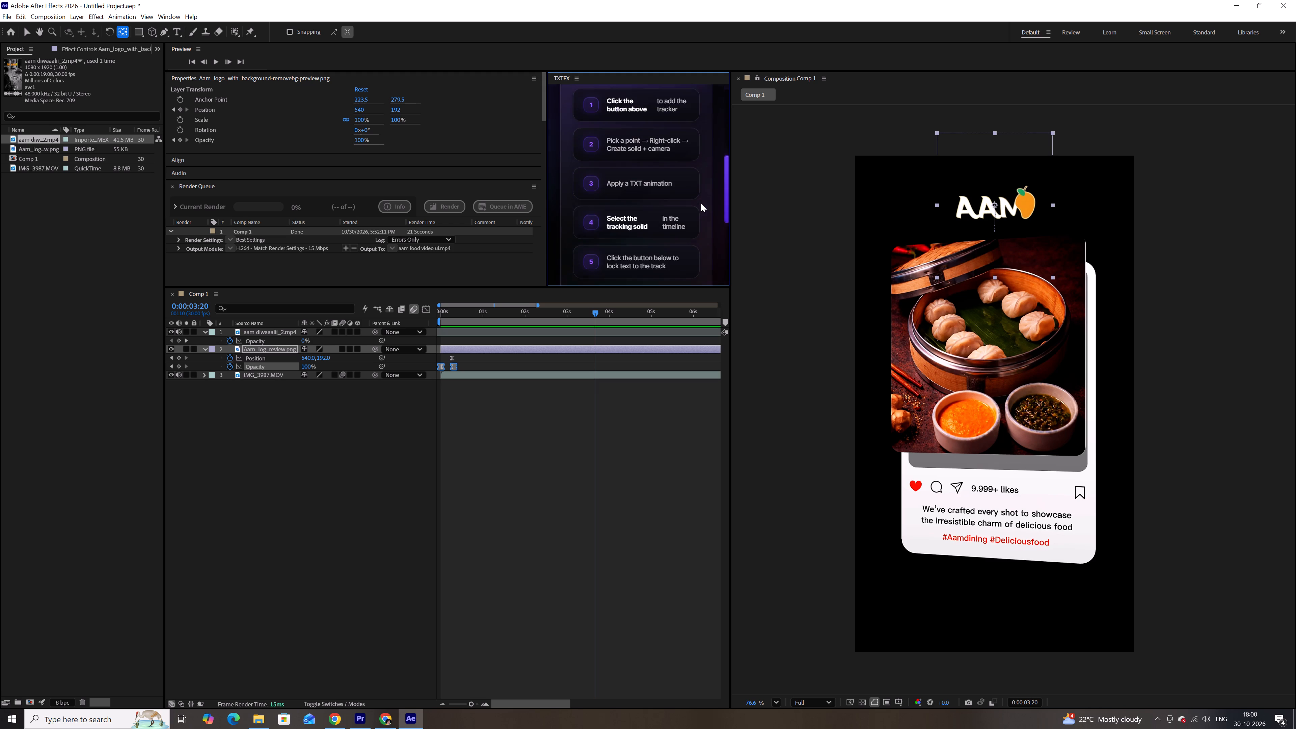
{"action": "scroll", "coordinate": [701, 204], "scroll_direction": "up", "scroll_amount": 4}
{"action": "left_click", "coordinate": [612, 168]}
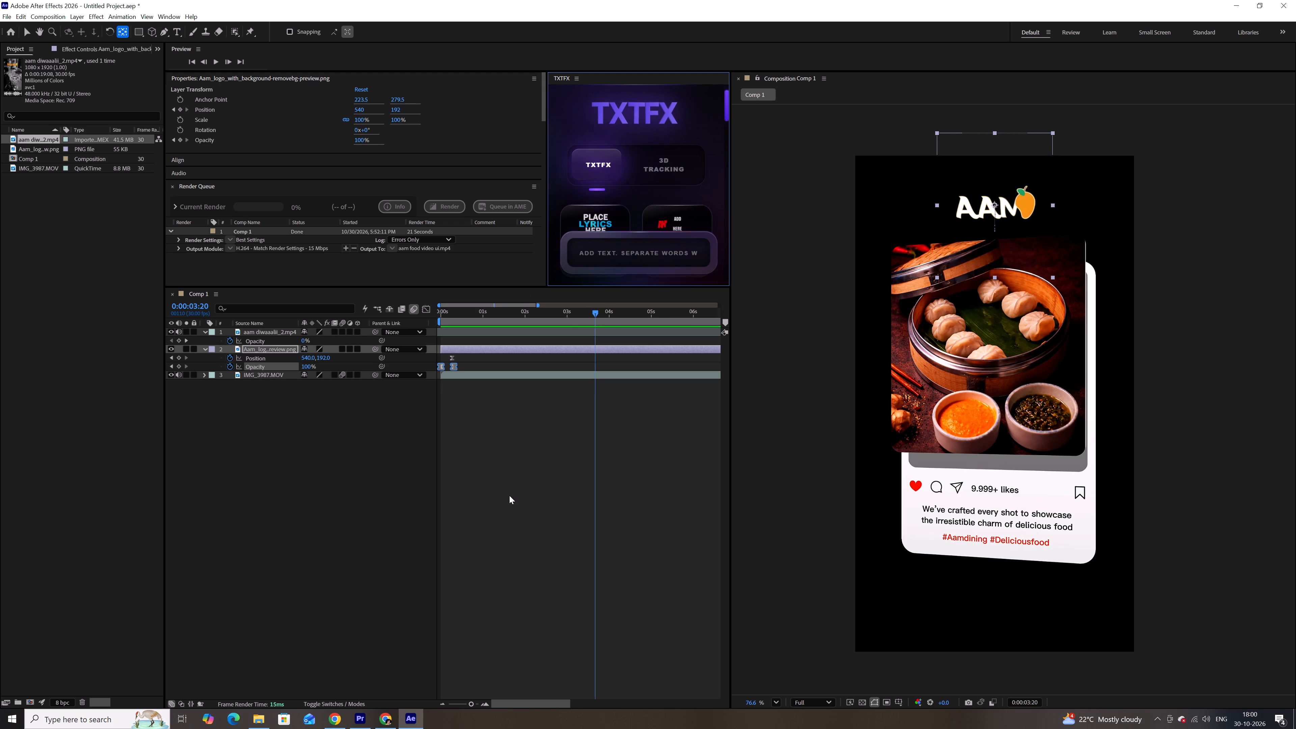
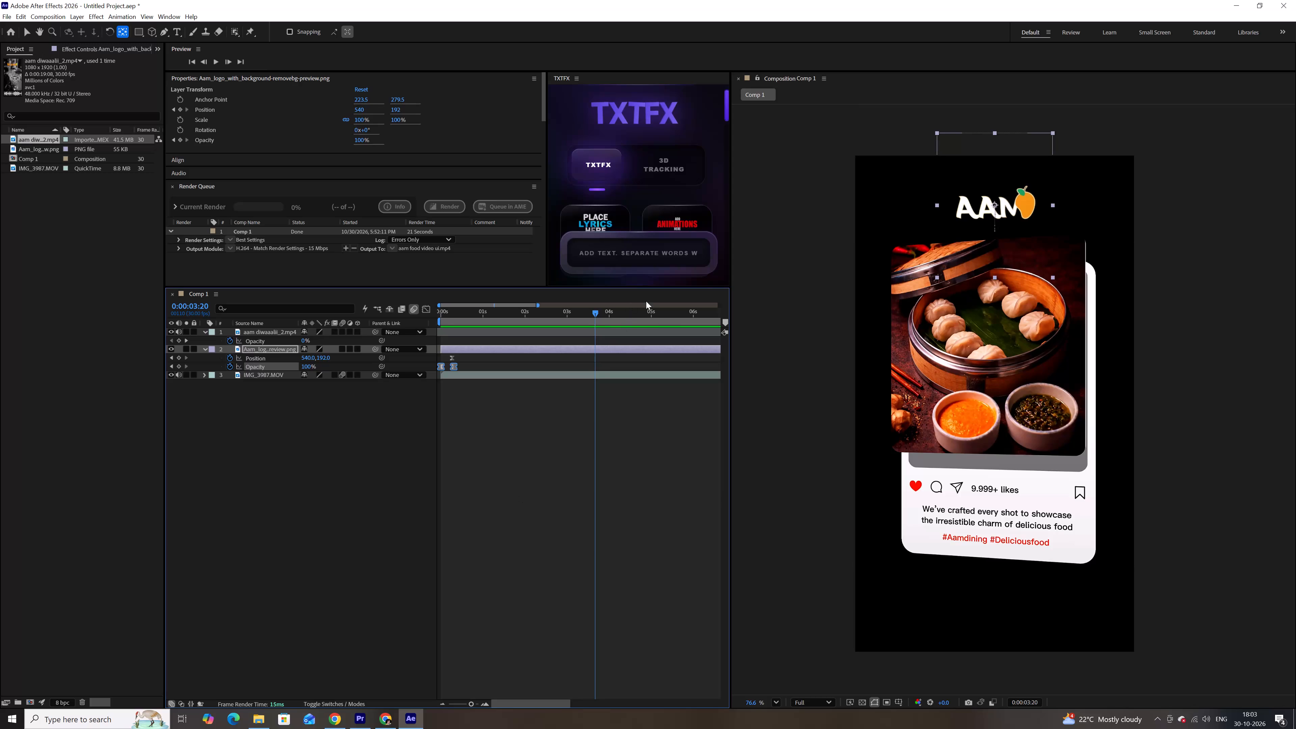
Scrub through the composition from the food posts to the closing locations card, ending at 0:00:19:01.
{"action": "left_click_drag", "start_coordinate": [671, 311], "coordinate": [729, 308]}
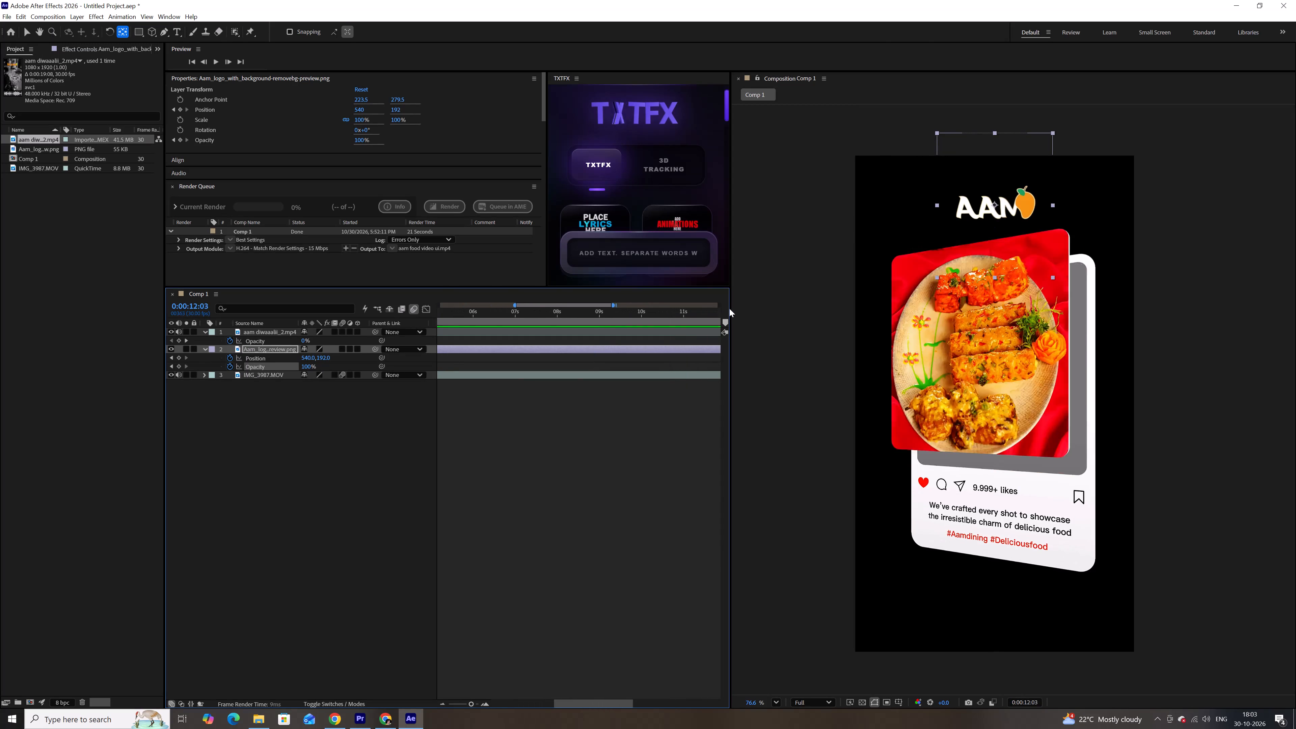
{"action": "left_click_drag", "start_coordinate": [729, 308], "coordinate": [667, 310]}
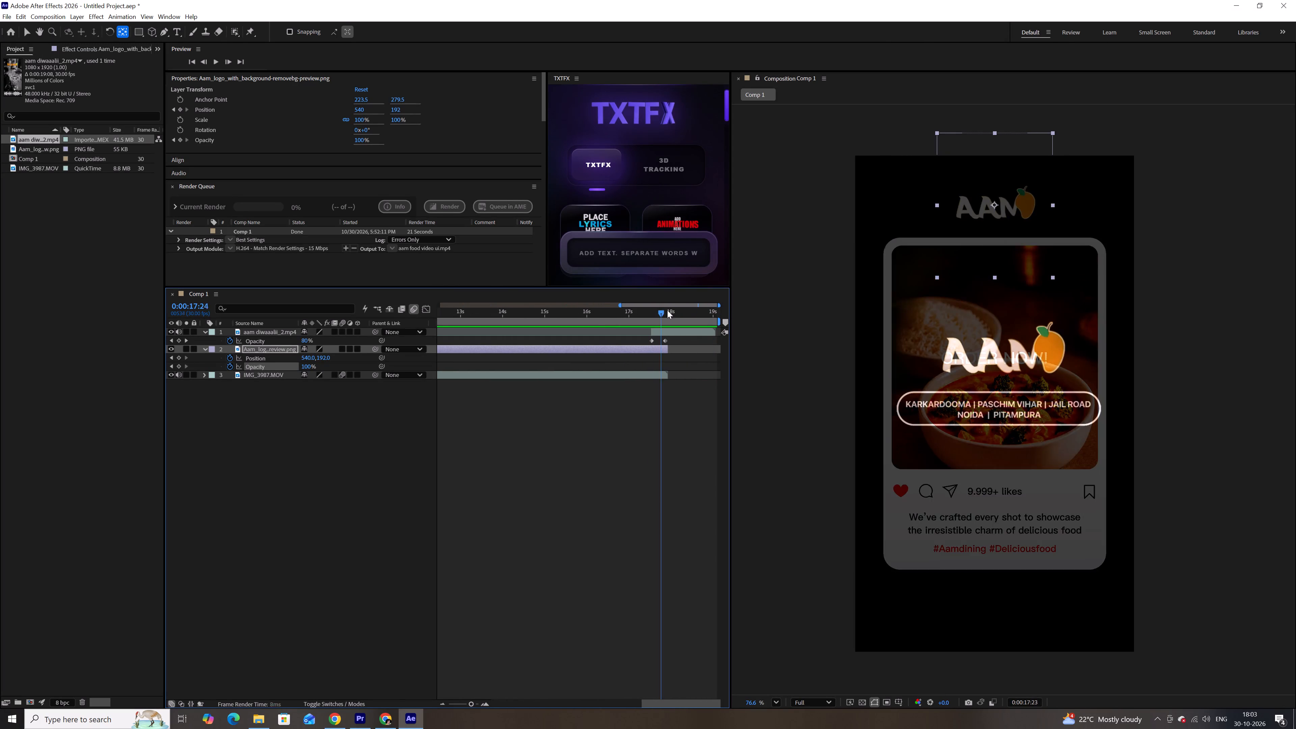
{"action": "left_click_drag", "start_coordinate": [667, 310], "coordinate": [714, 314]}
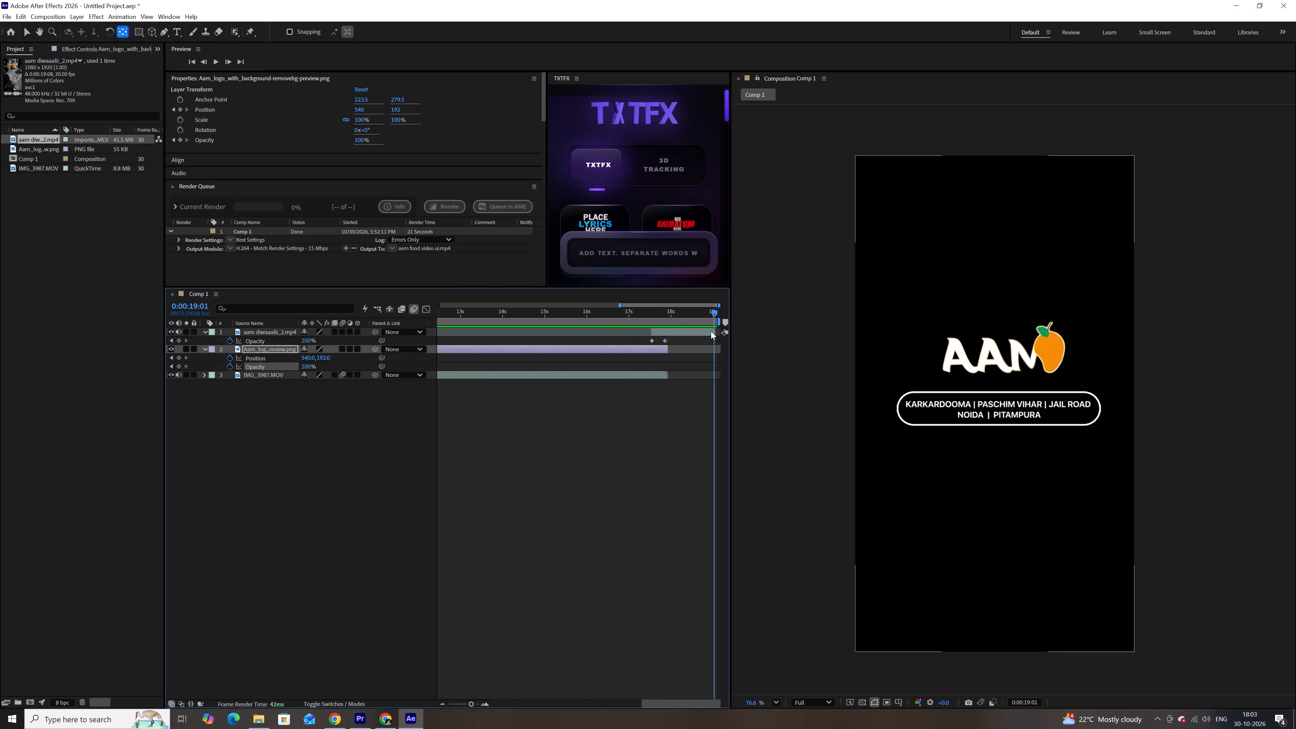
Switch to File Explorer, view the files in the Downloads folder and close the window.
{"action": "left_click", "coordinate": [271, 714]}
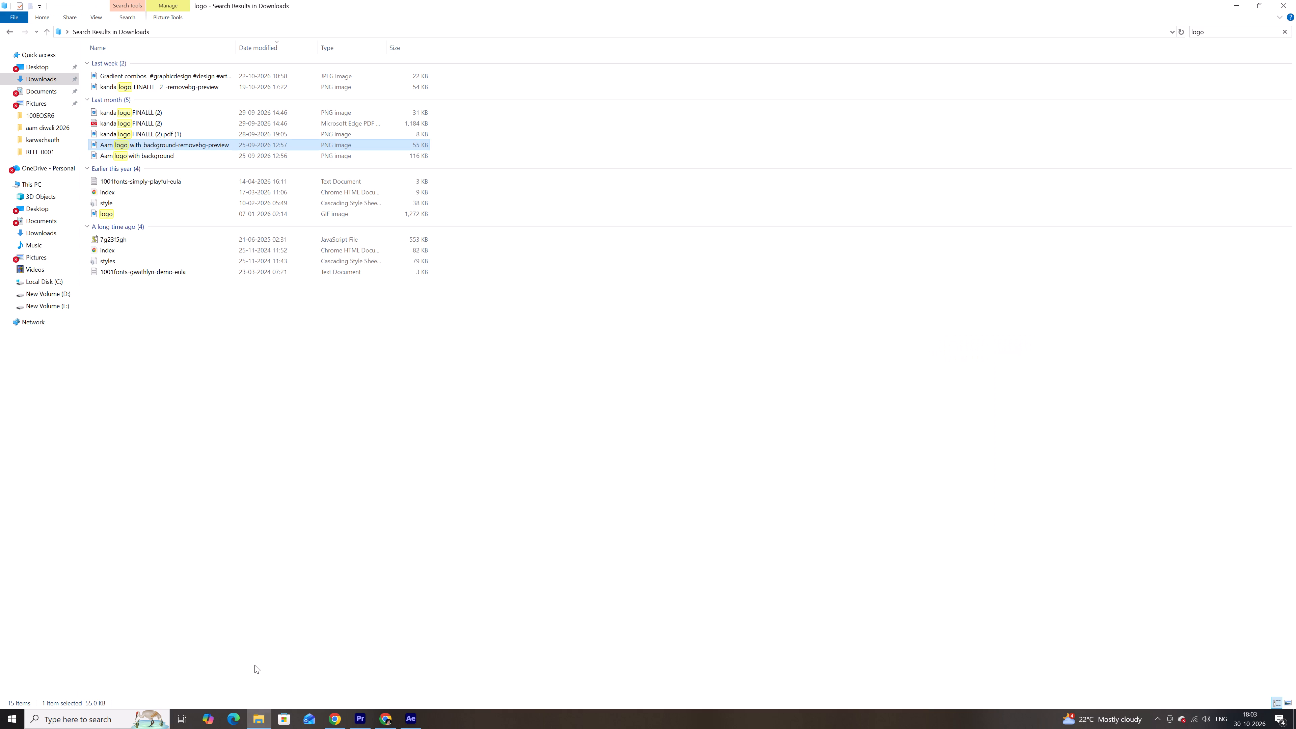
{"action": "left_click", "coordinate": [53, 83]}
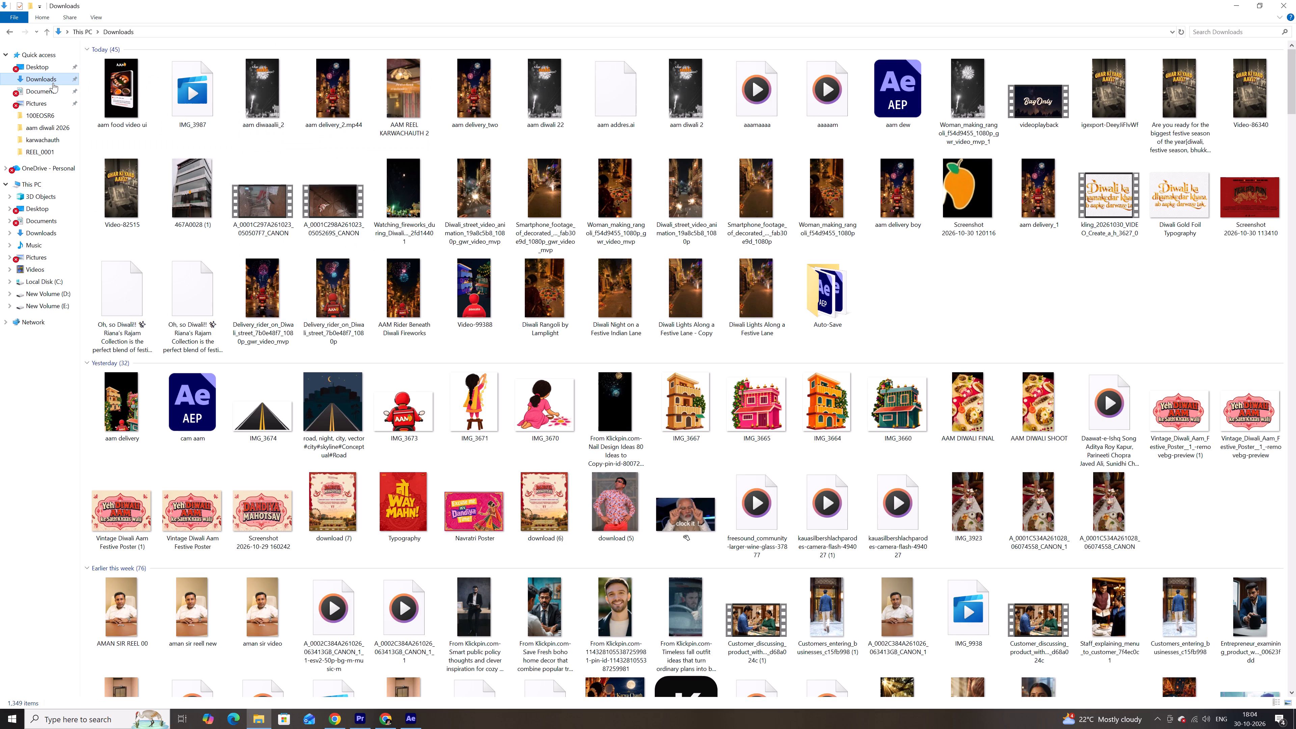
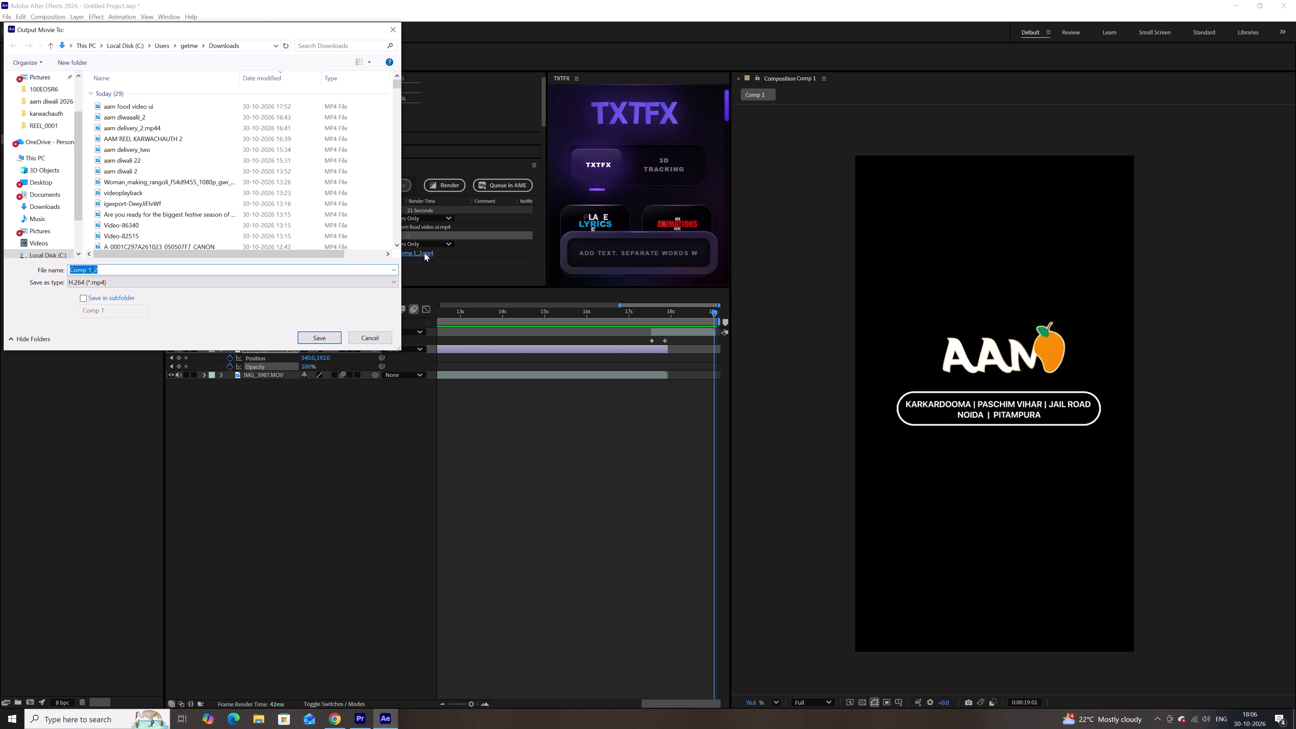
{"action": "type", "text": "aam deliver"}
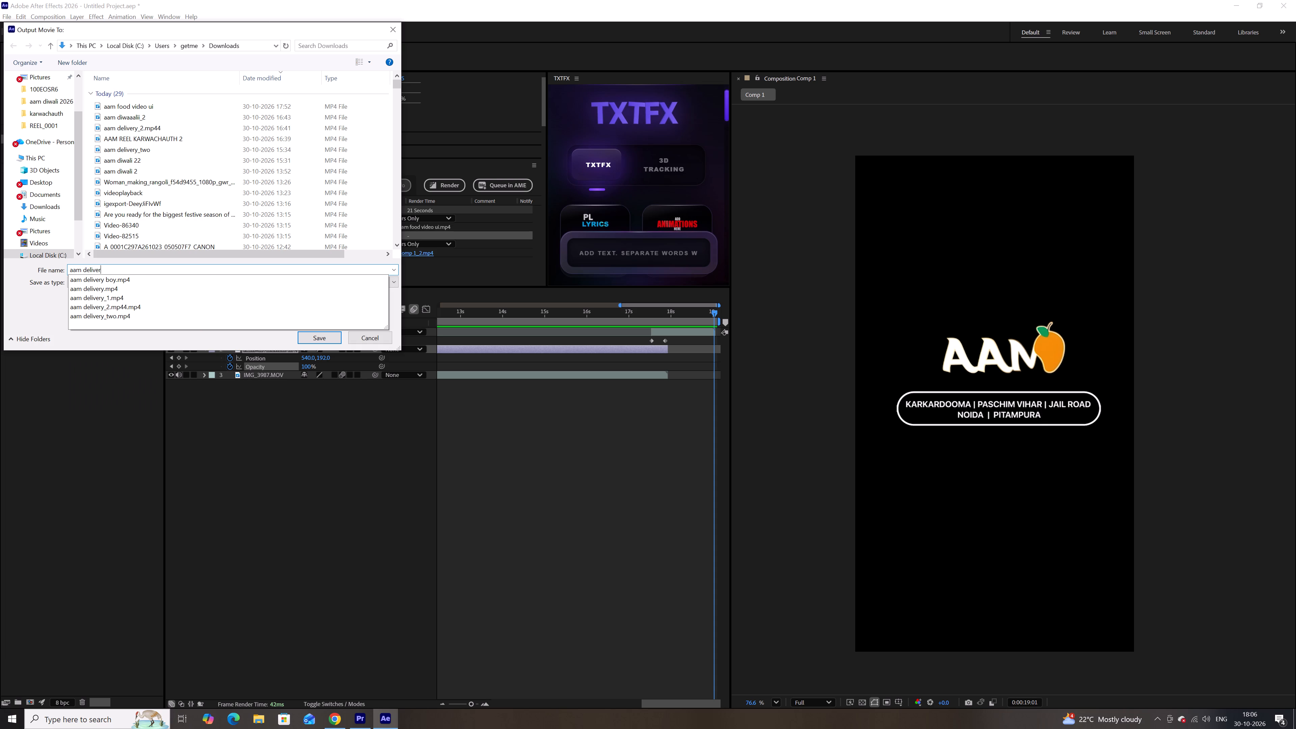
{"action": "key", "text": "y"}
{"action": "key", "text": "BackSpace"}
{"action": "key", "text": "BackSpace"}
{"action": "key", "text": "BackSpace"}
{"action": "key", "text": "BackSpace"}
{"action": "key", "text": "BackSpace"}
{"action": "key", "text": "BackSpace"}
{"action": "key", "text": "BackSpace"}
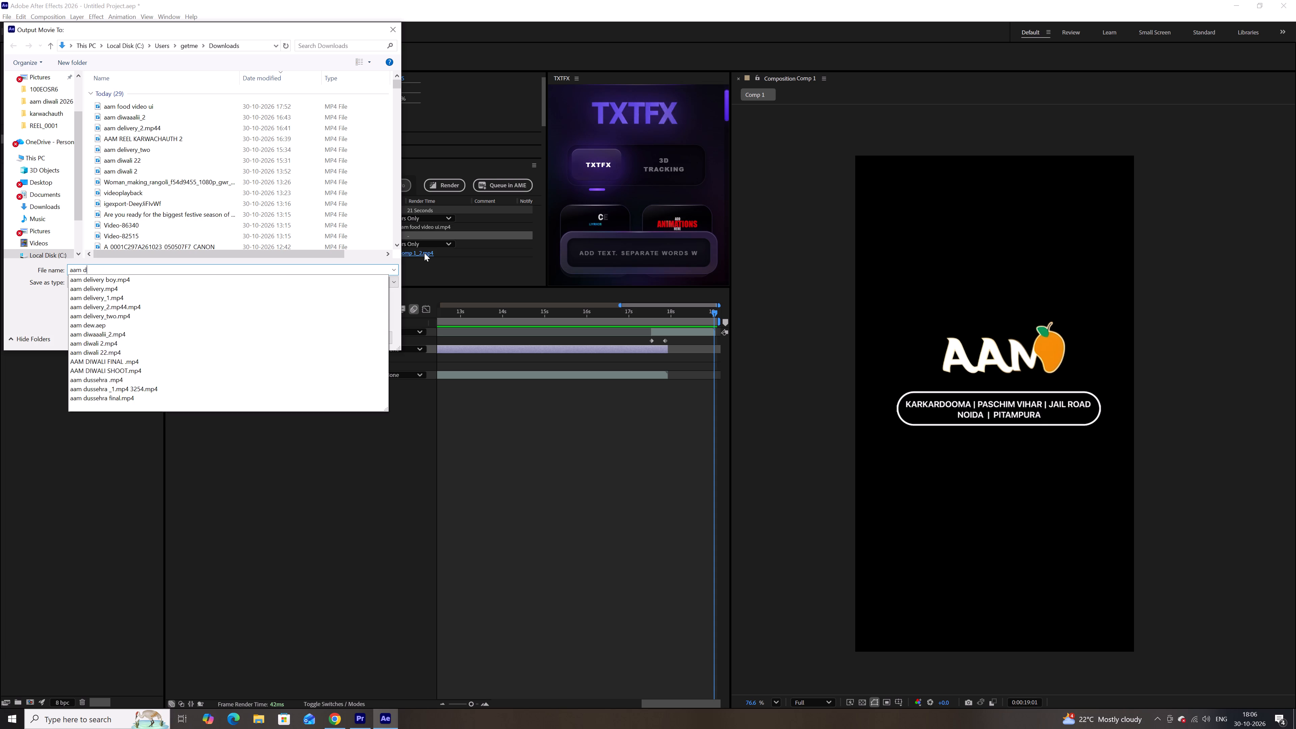
{"action": "key", "text": "BackSpace"}
{"action": "type", "text": "diwa"}
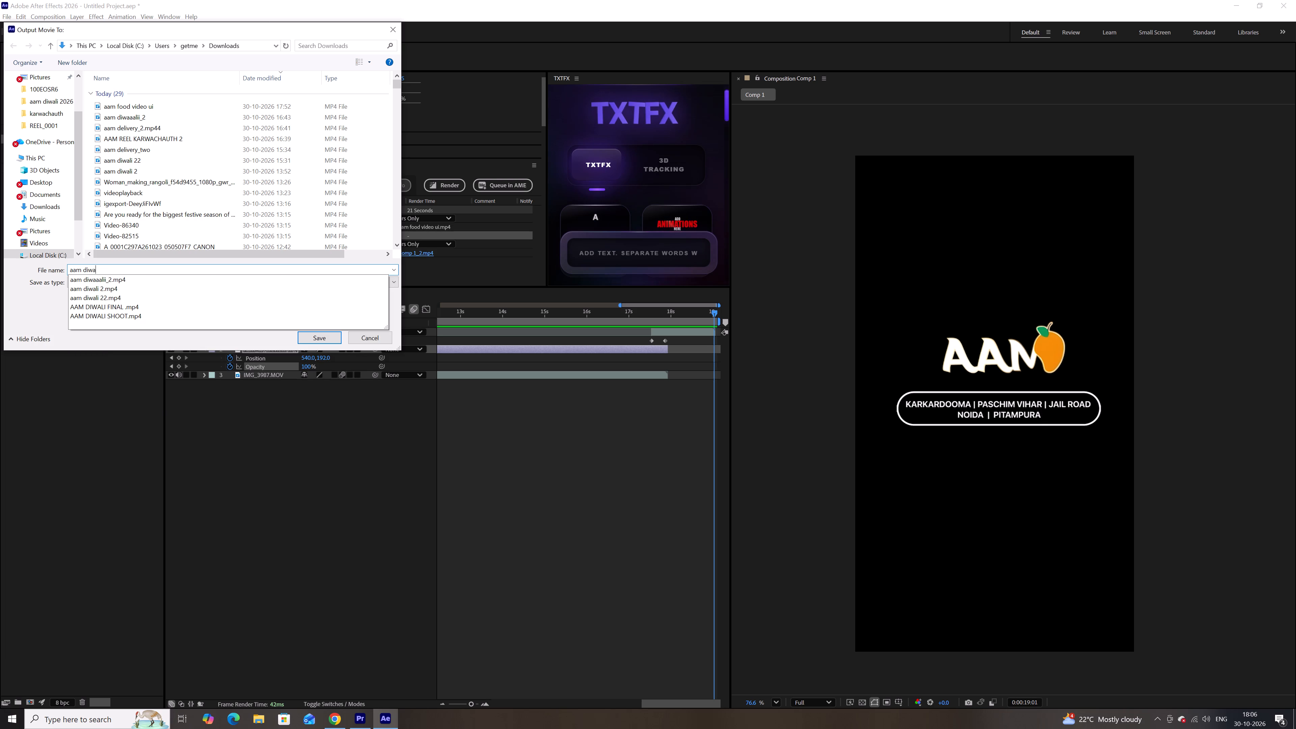
{"action": "type", "text": "kl"}
{"action": "key", "text": "BackSpace"}
{"action": "key", "text": "BackSpace"}
{"action": "key", "text": "BackSpace"}
{"action": "key", "text": "BackSpace"}
{"action": "key", "text": "BackSpace"}
{"action": "key", "text": "BackSpace"}
{"action": "key", "text": "p"}
{"action": "key", "text": "o"}
{"action": "key", "text": "s"}
{"action": "key", "text": "t"}
{"action": "key", "text": "space"}
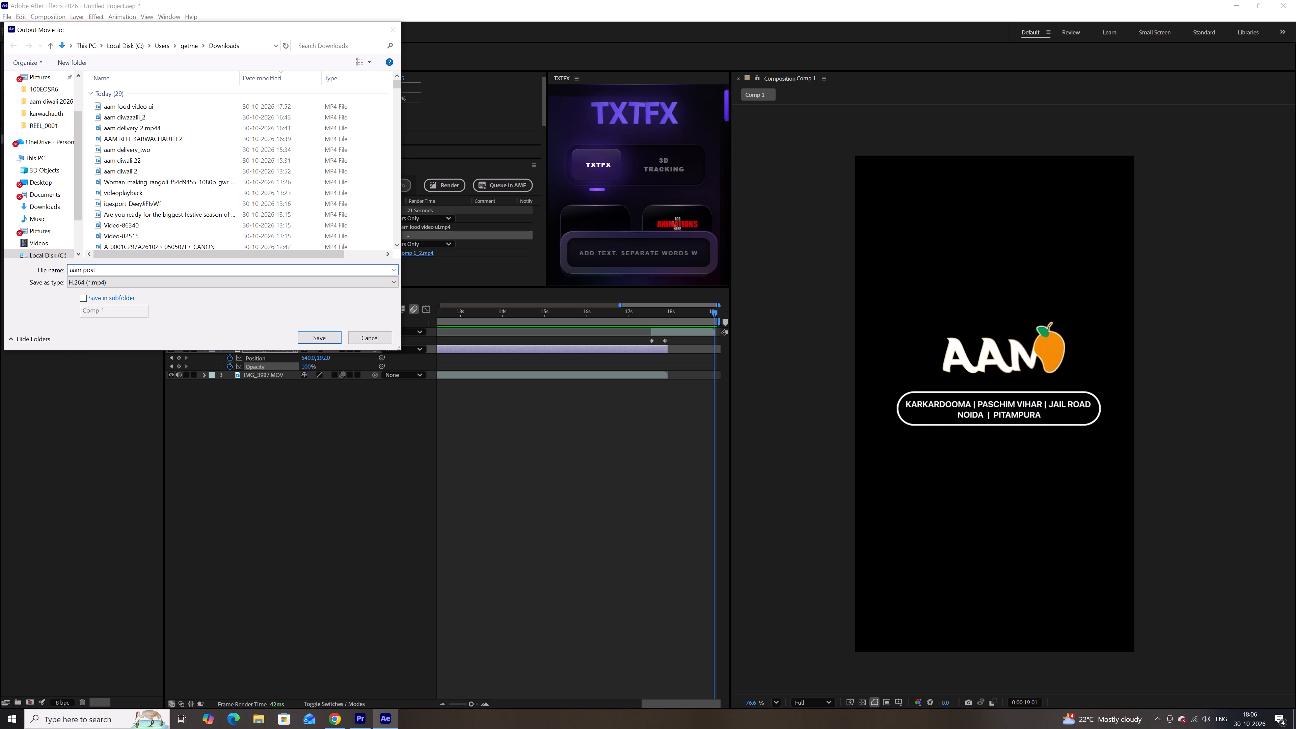
{"action": "key", "text": "v"}
{"action": "key", "text": "BackSpace"}
{"action": "key", "text": "equal"}
{"action": "key", "text": "BackSpace"}
{"action": "key", "text": "BackSpace"}
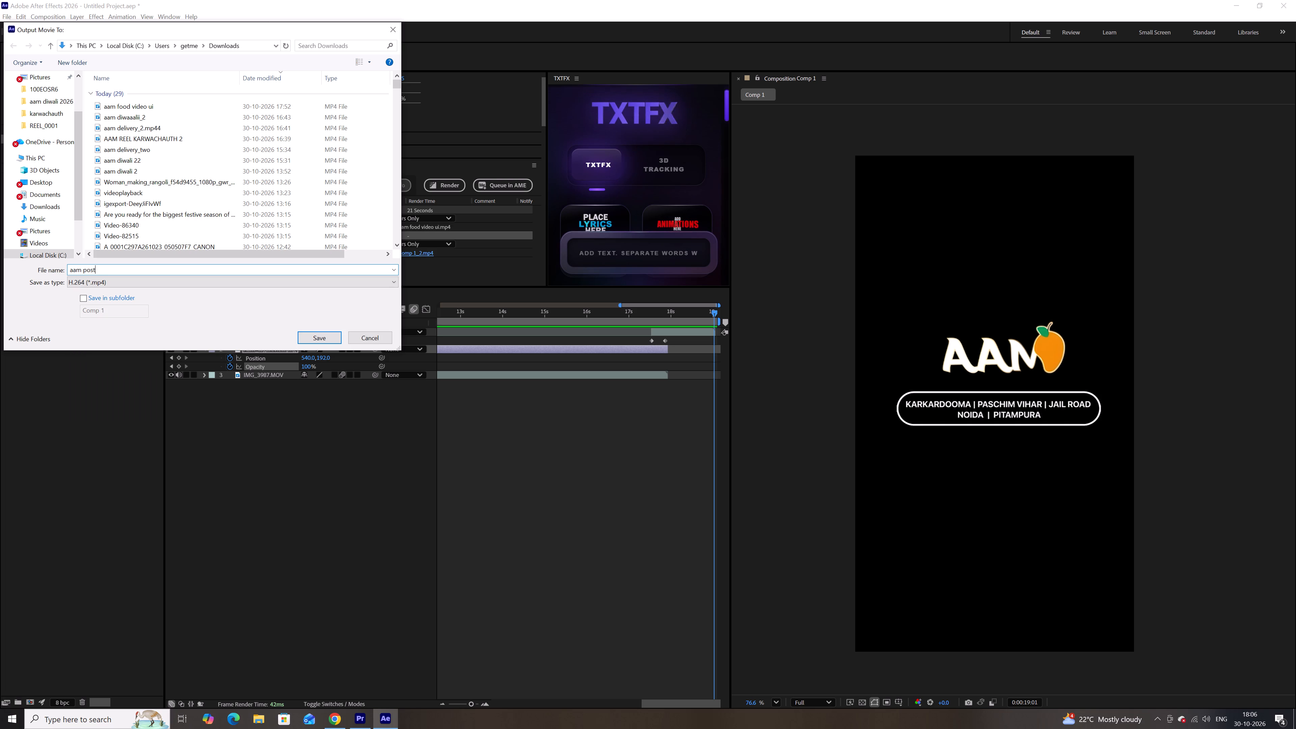
{"action": "key", "text": "BackSpace"}
{"action": "key", "text": "BackSpace"}
{"action": "key", "text": "BackSpace"}
{"action": "key", "text": "BackSpace"}
{"action": "type", "text": "food"}
{"action": "key", "text": "space"}
{"action": "type", "text": "post reel"}
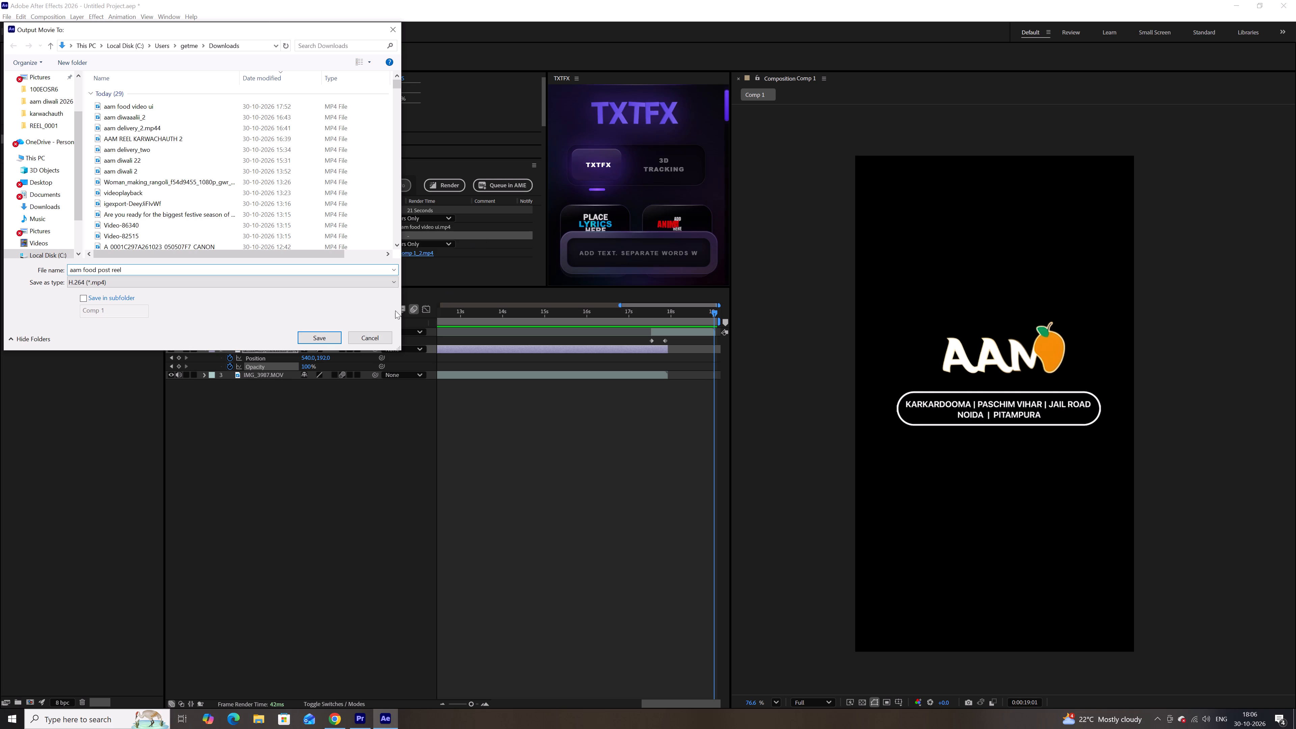
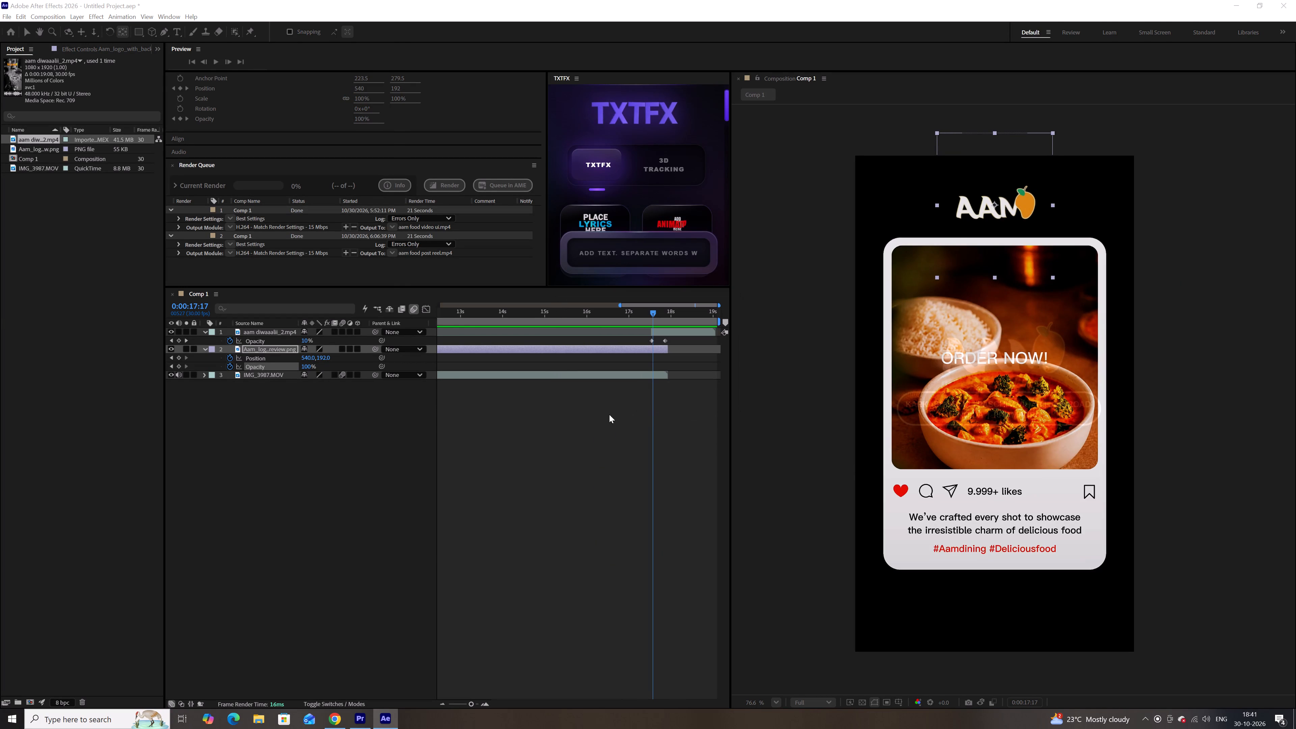
Save the project under the name etrg while closing After Effects.
{"action": "type", "text": "etrg"}
{"action": "left_click", "coordinate": [306, 309]}
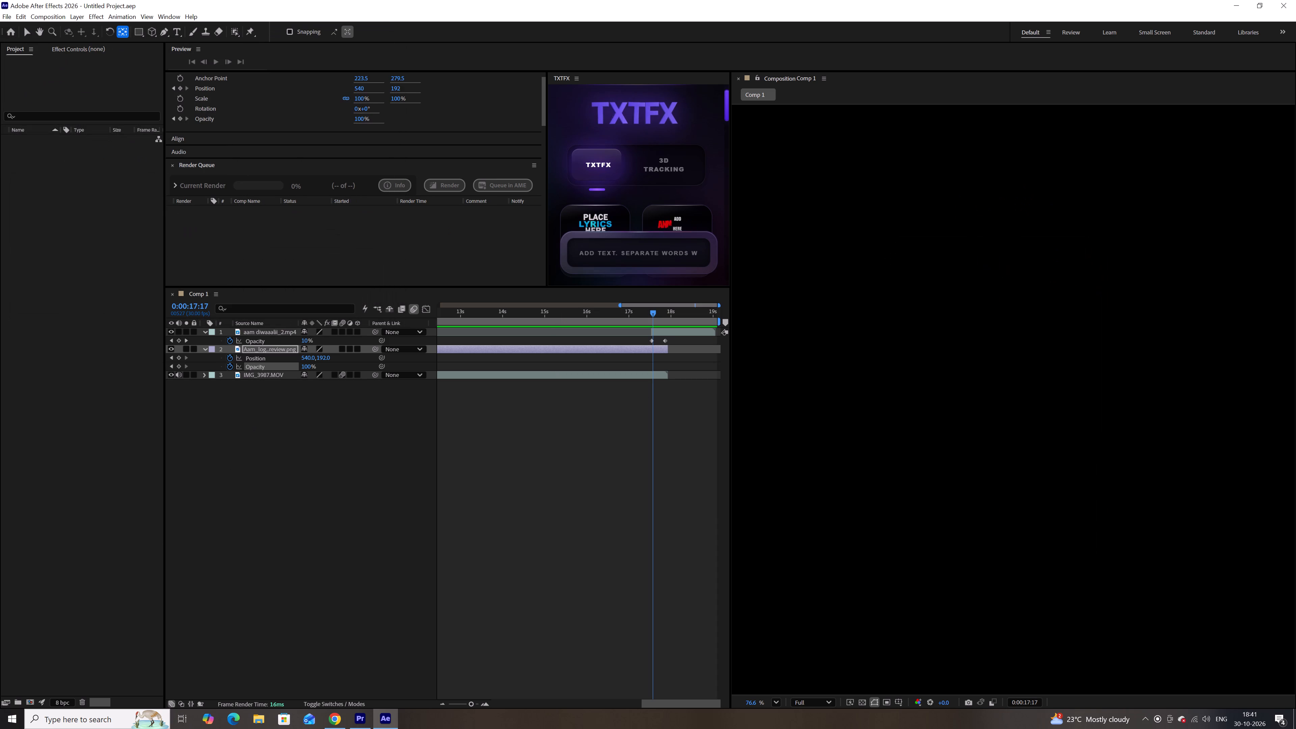
Shut down the computer.
{"action": "left_click", "coordinate": [0, 728]}
{"action": "left_click", "coordinate": [4, 691]}
{"action": "left_click", "coordinate": [12, 655]}
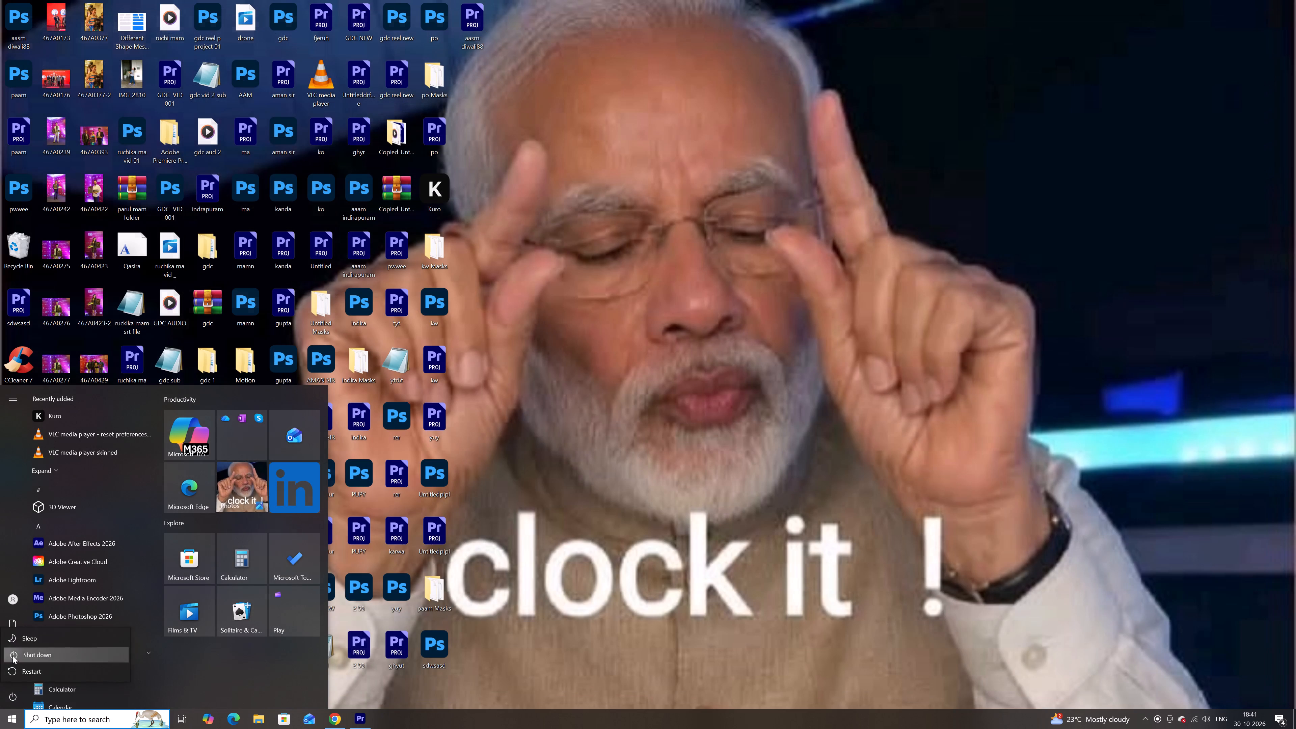